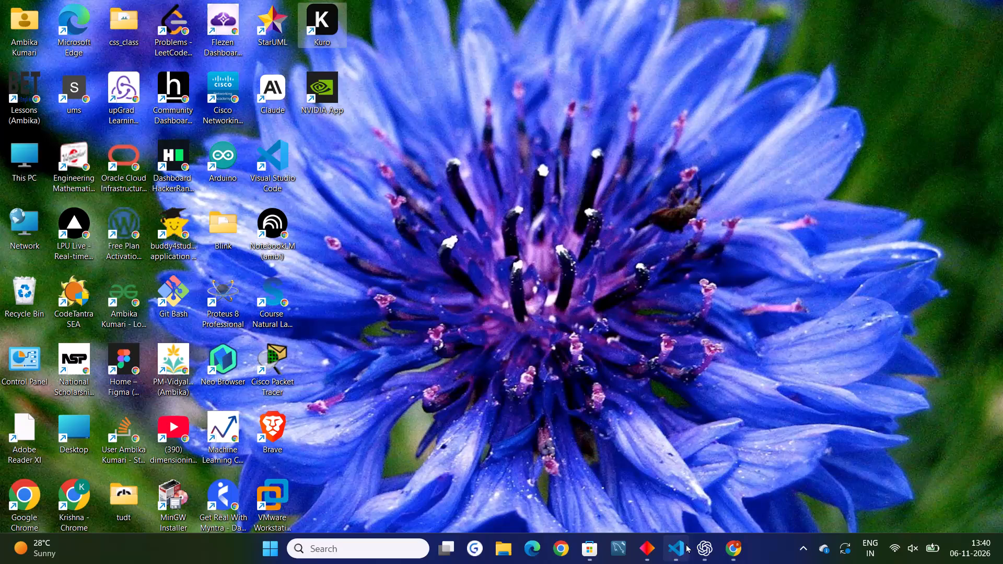
# Switch to Visual Studio Code and review the Tower of Hanoi code in hanoi.cpp.
pyautogui.click(669, 510)
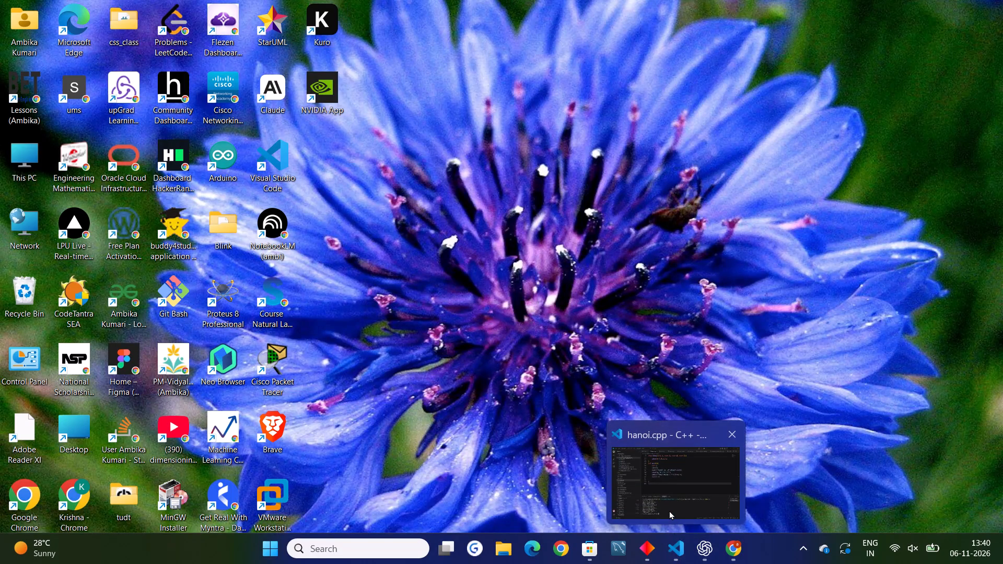
pyautogui.scroll(-3, 473, 234)
pyautogui.scroll(2, 473, 234)
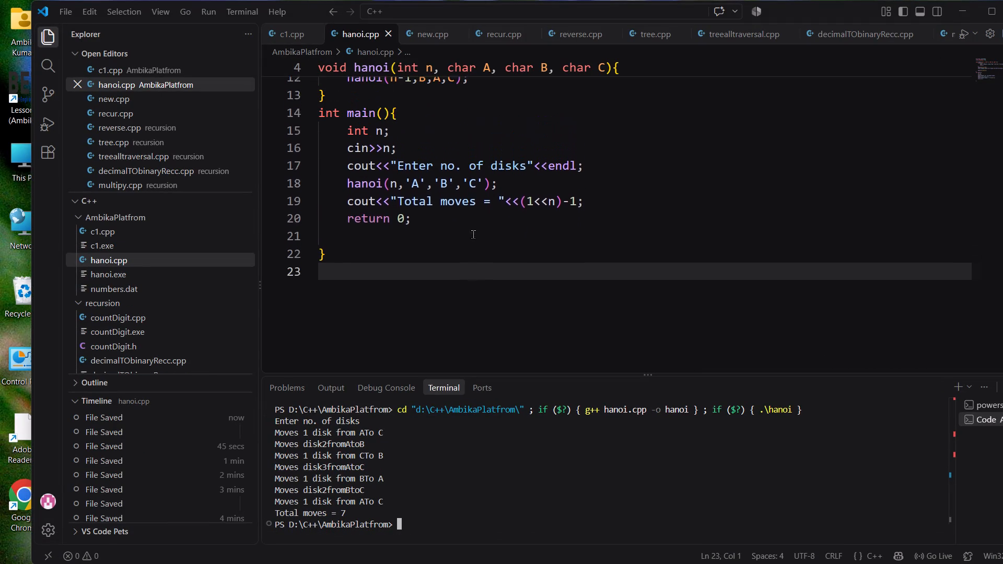
pyautogui.scroll(8, 473, 234)
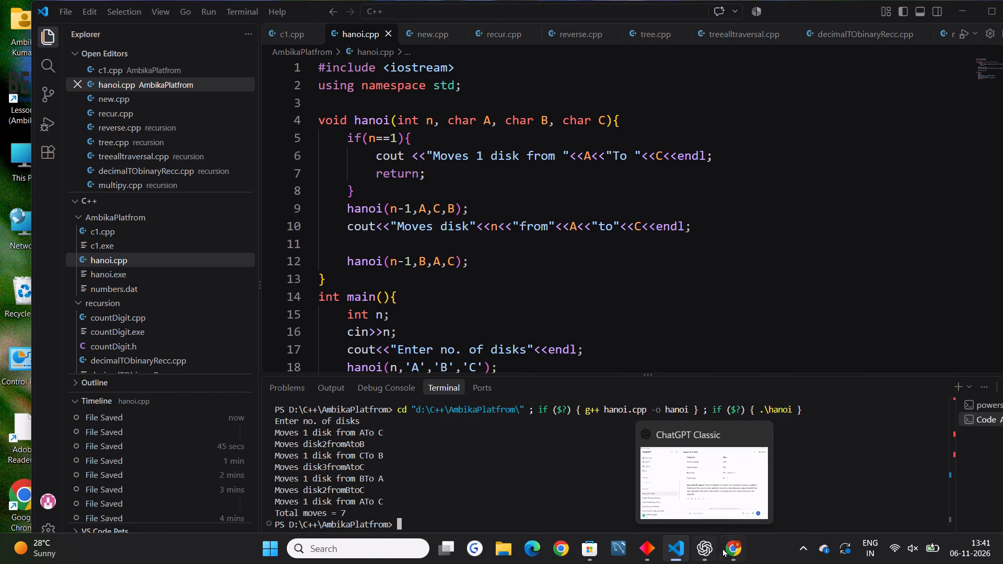
# Switch to Chrome, search for "canva" in a new tab and open the Canva account page.
pyautogui.click(722, 502)
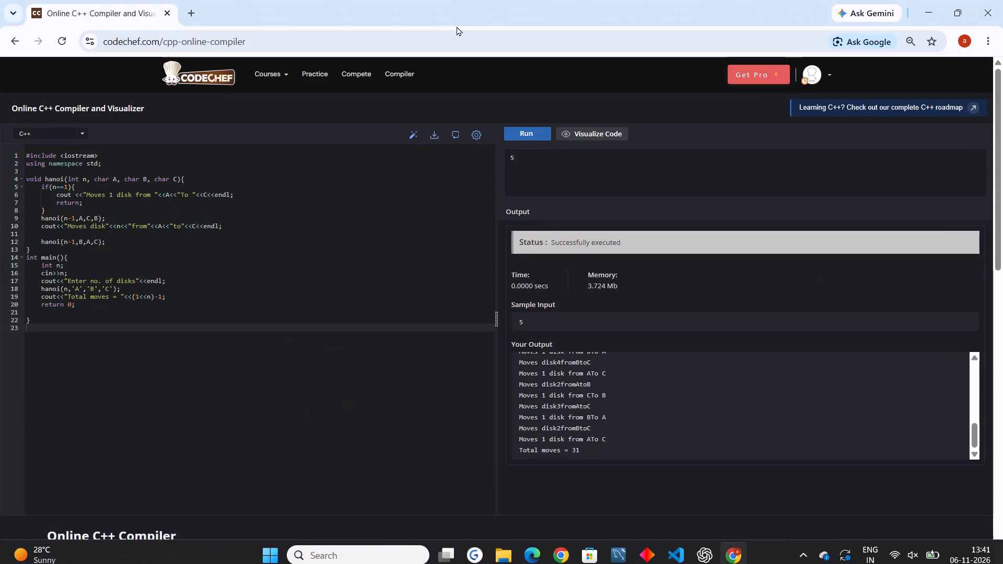
pyautogui.click(182, 6)
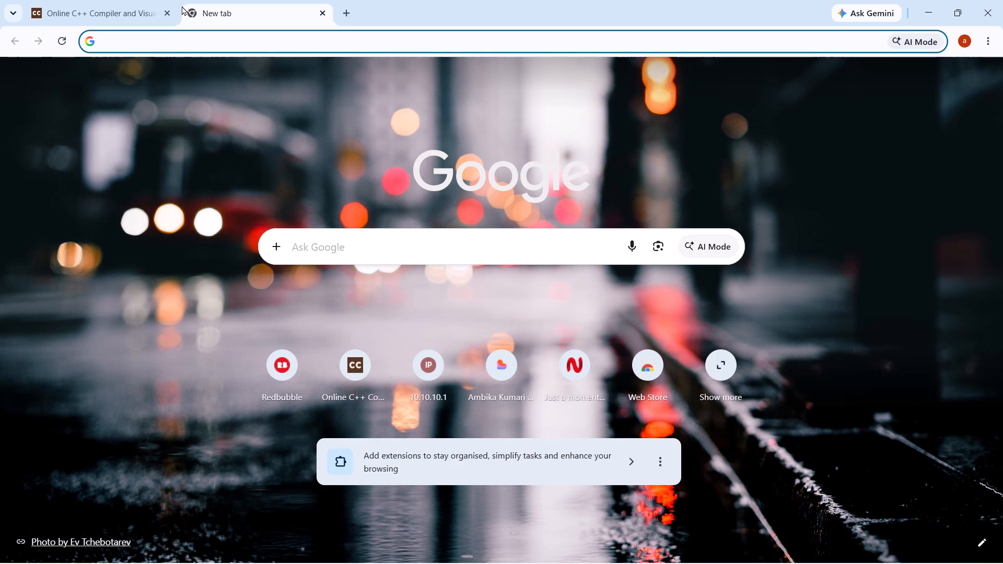
pyautogui.write('canva')
pyautogui.press('Return')
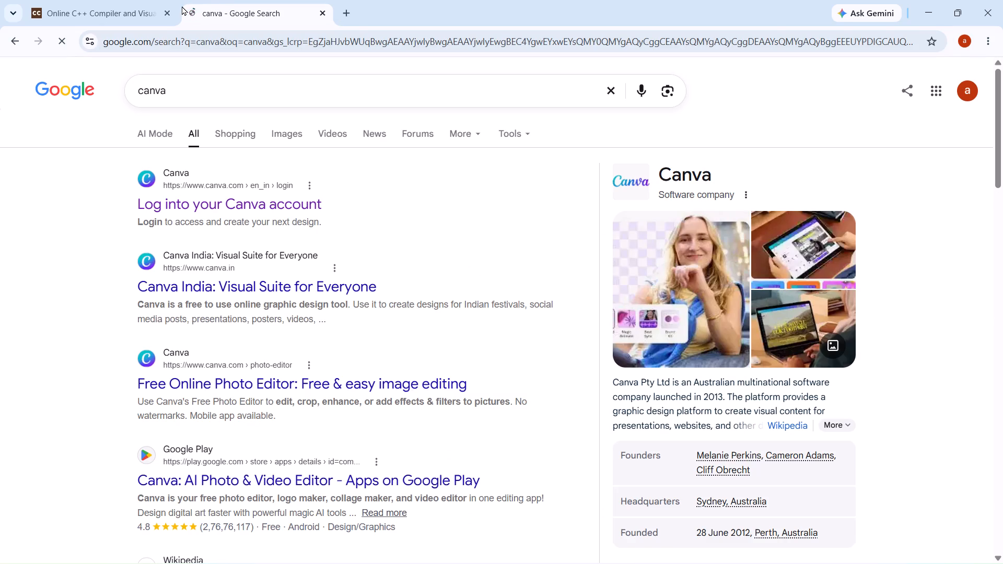
pyautogui.click(159, 203)
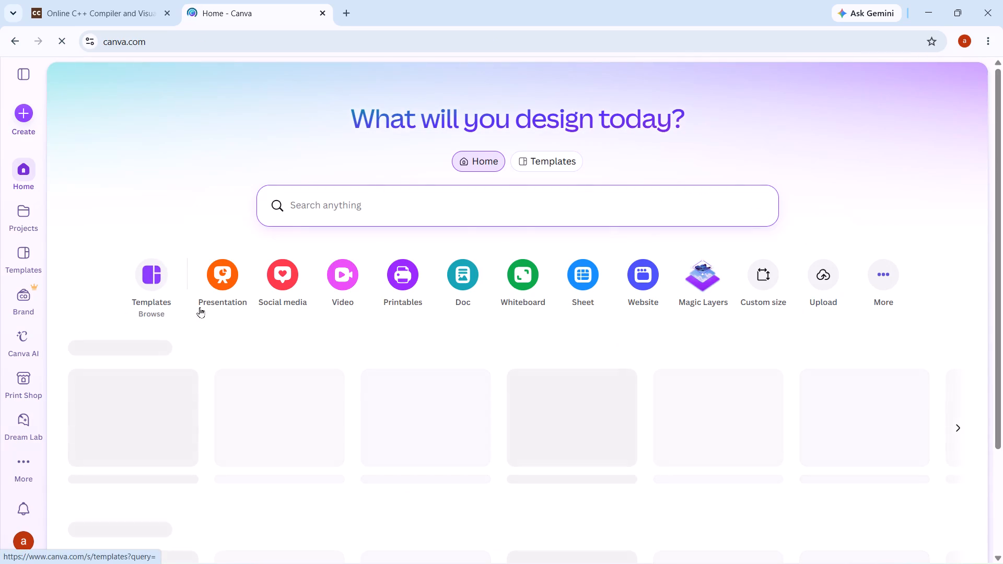
# Create a blank Postcard (Landscape) design from Canva's popular printables.
pyautogui.click(390, 267)
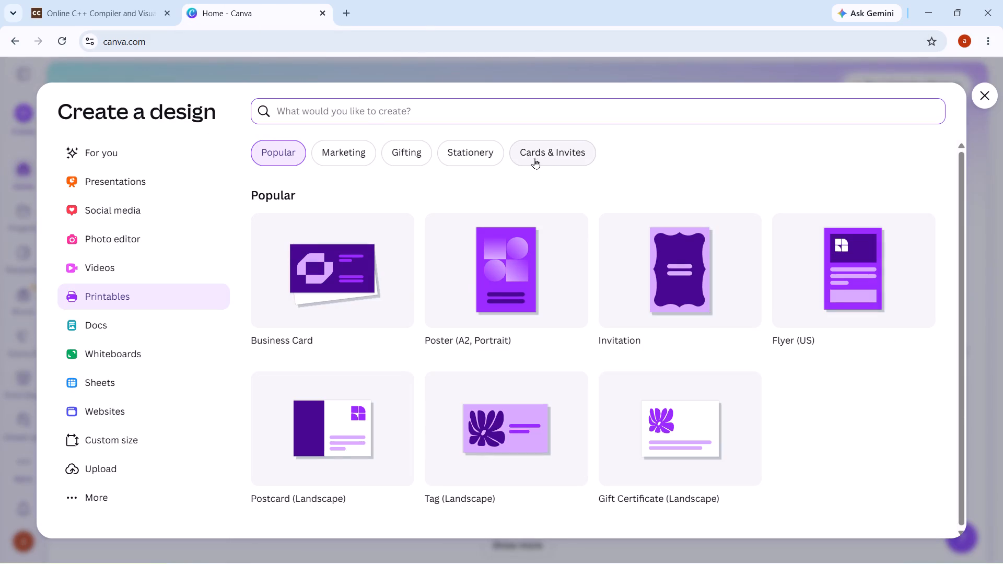
pyautogui.click(475, 154)
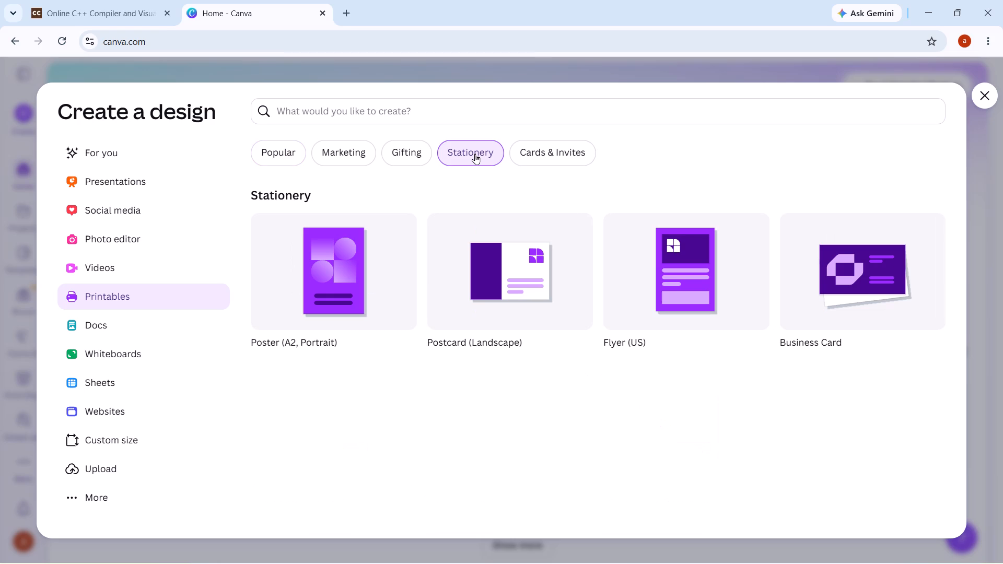
pyautogui.click(280, 156)
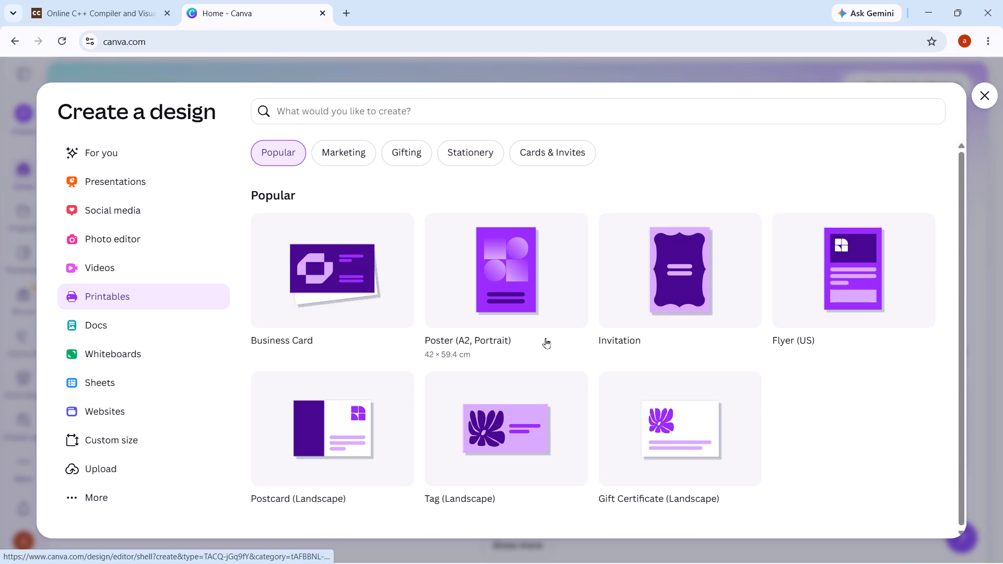
pyautogui.click(391, 445)
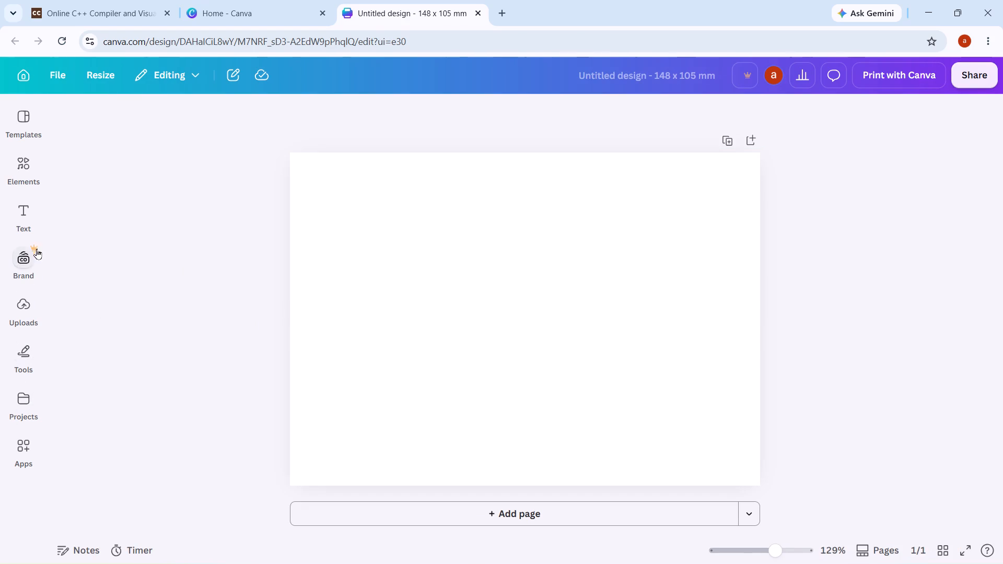
# Add the photo of a lit candle on brown fabric to the postcard from the magic recommendations in Photos.
pyautogui.click(22, 176)
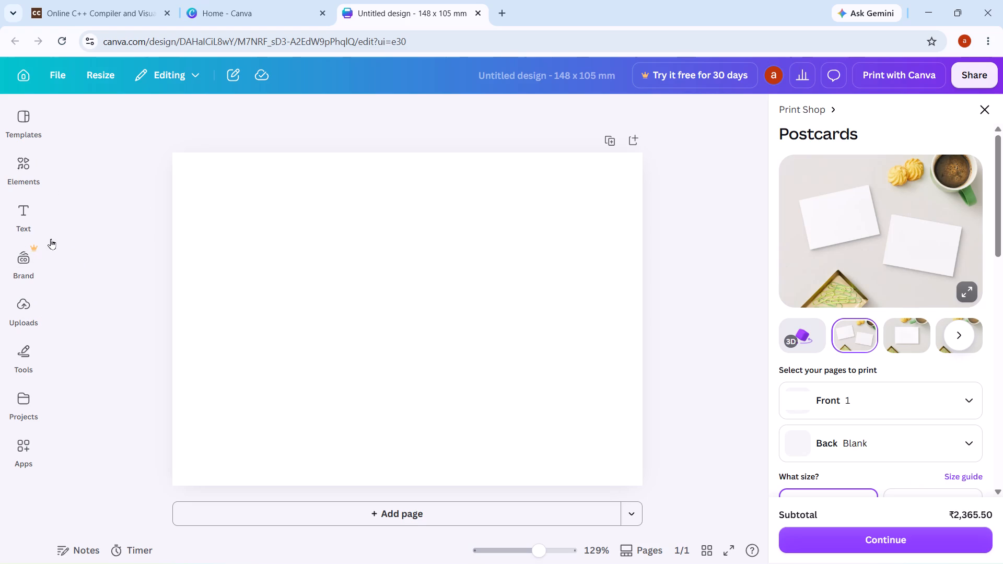
pyautogui.click(33, 166)
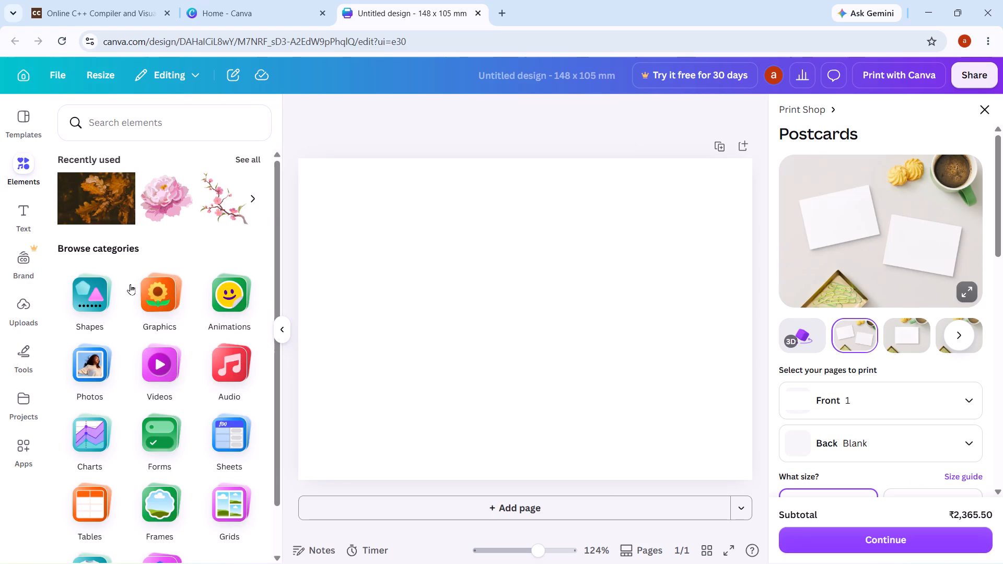
pyautogui.scroll(-2, 130, 284)
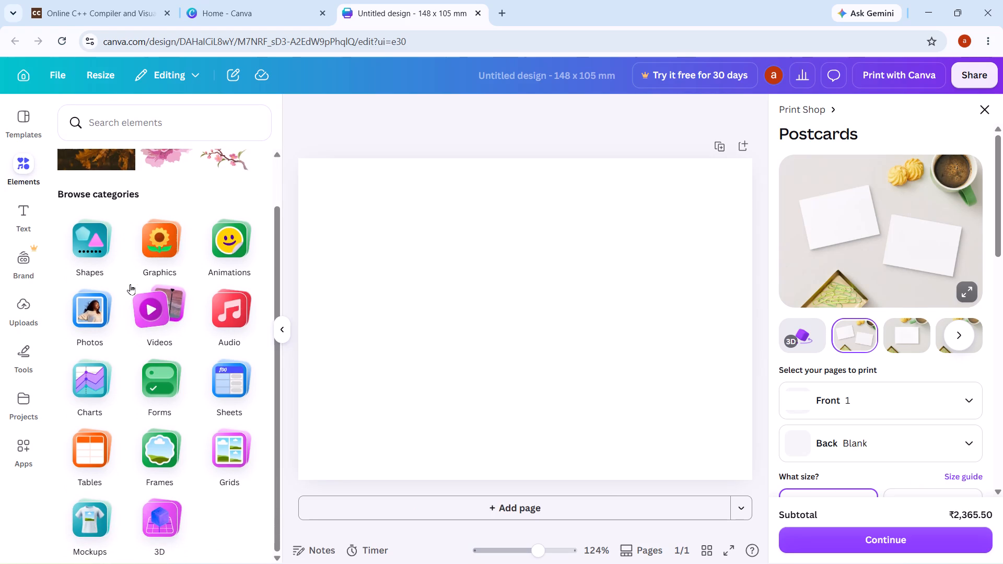
pyautogui.click(89, 301)
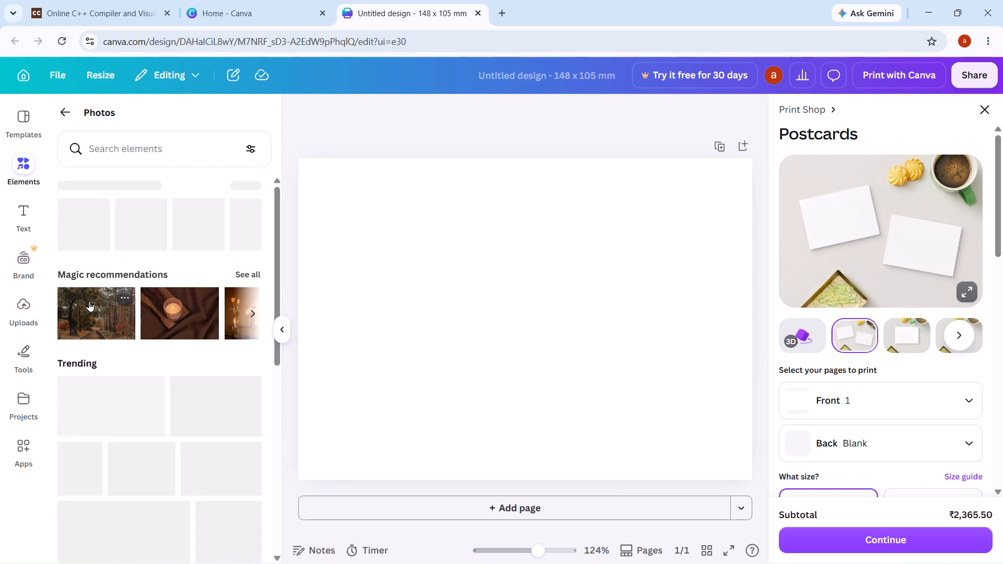
pyautogui.scroll(-1, 89, 301)
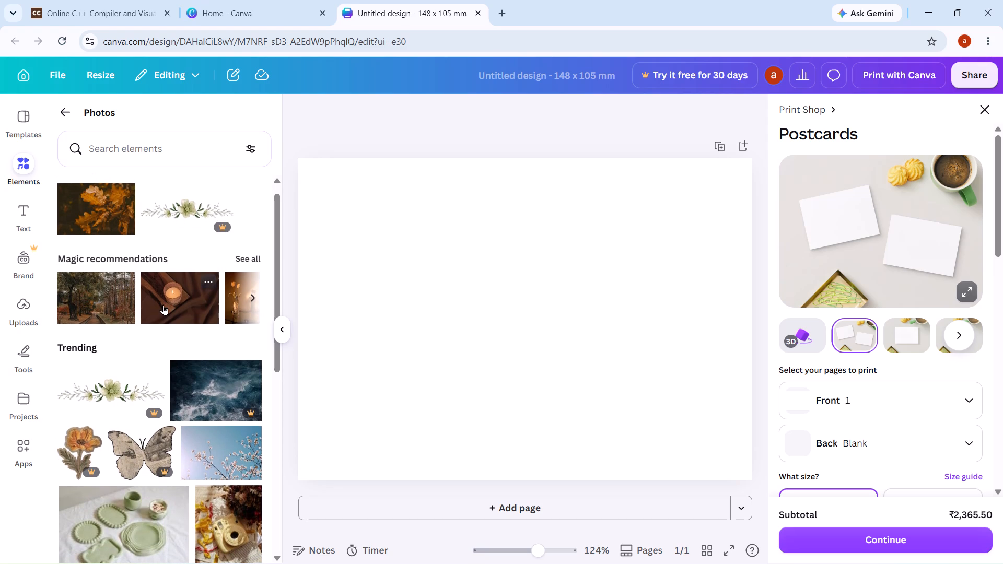
pyautogui.click(163, 304)
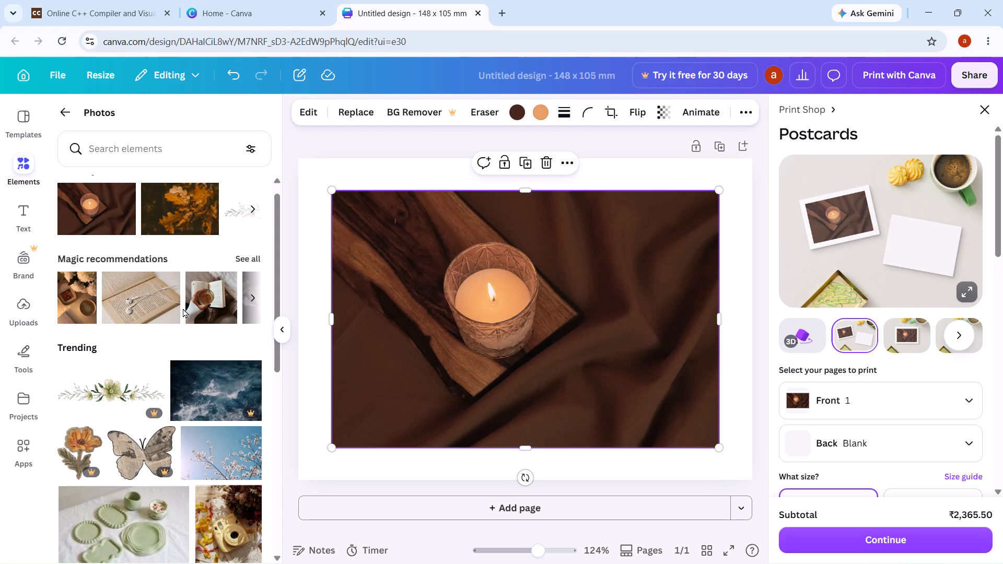
# Add the photo of a gold instant camera on book pages from the magic recommendations.
pyautogui.hscroll(-1, 198, 304)
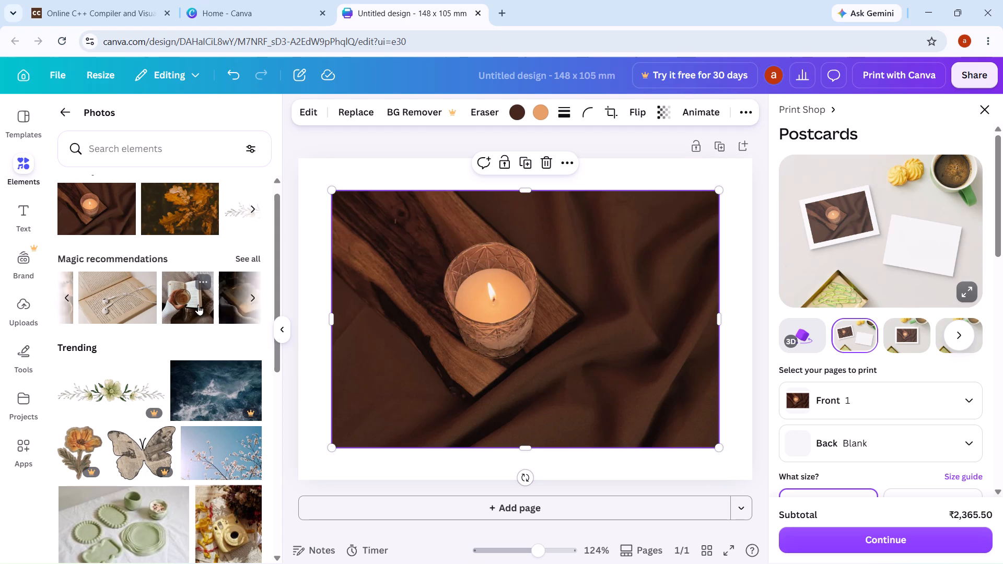
pyautogui.hscroll(-3, 198, 304)
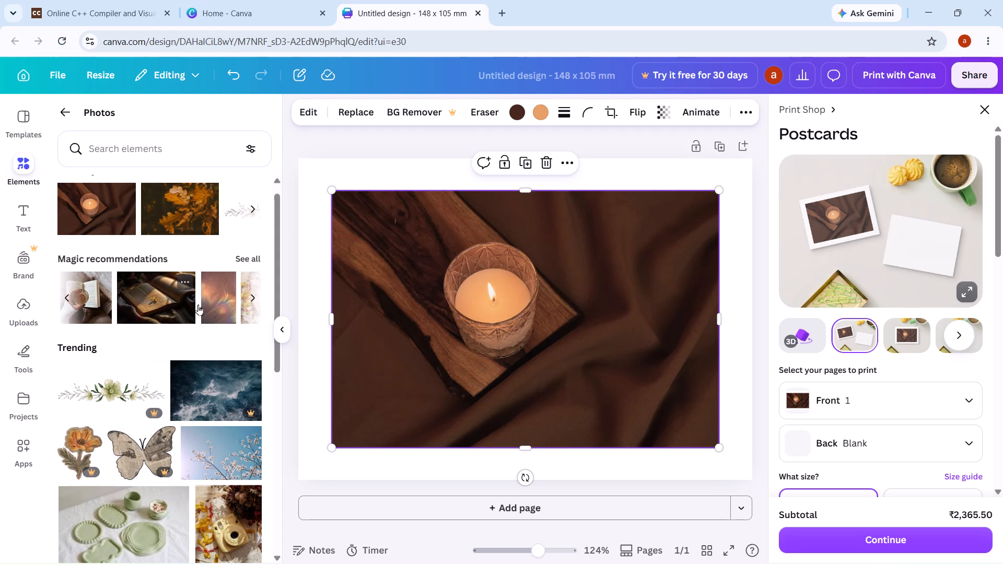
pyautogui.hscroll(-1, 198, 304)
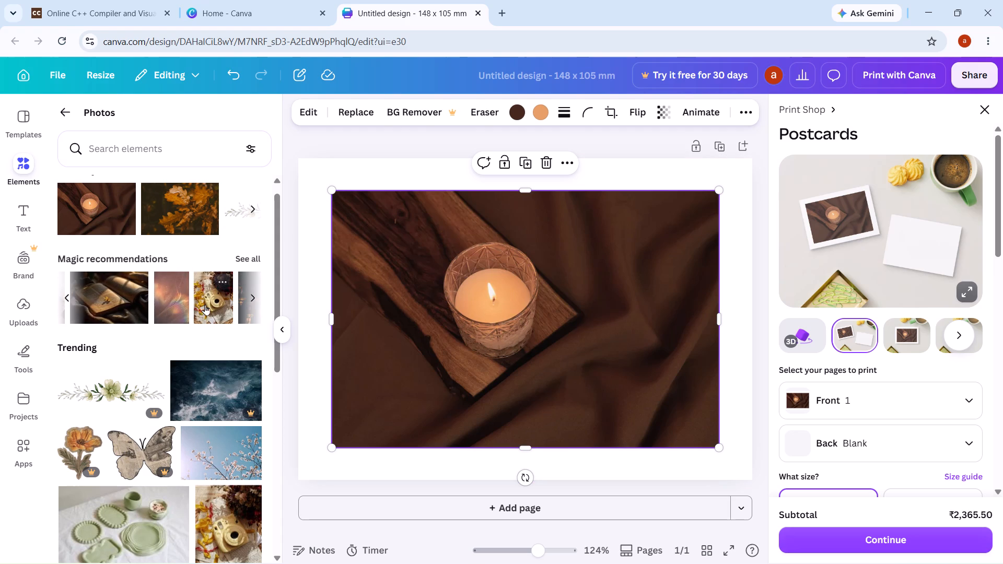
pyautogui.click(216, 304)
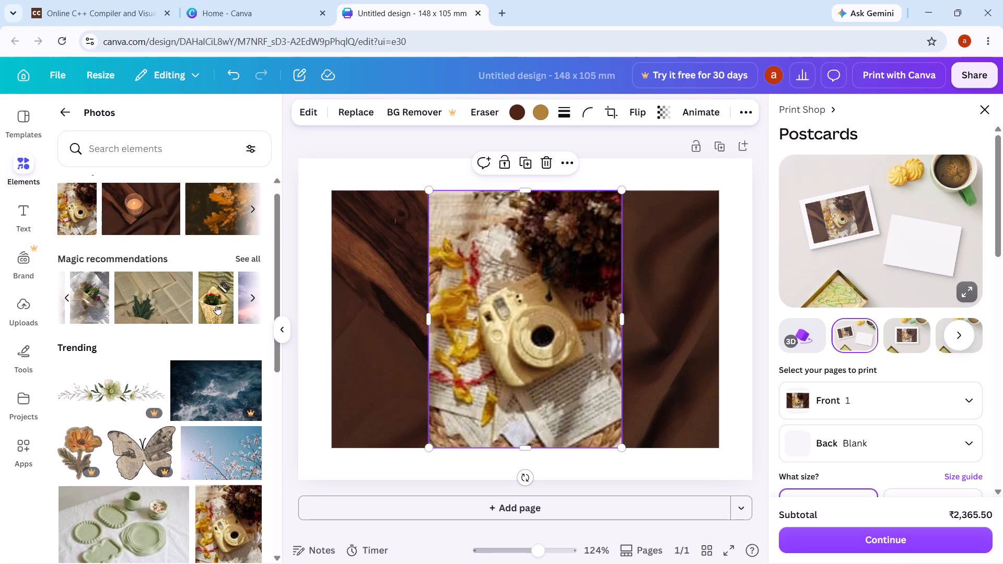
# Add the photo of white tulips lying on open books from the magic recommendations.
pyautogui.click(173, 302)
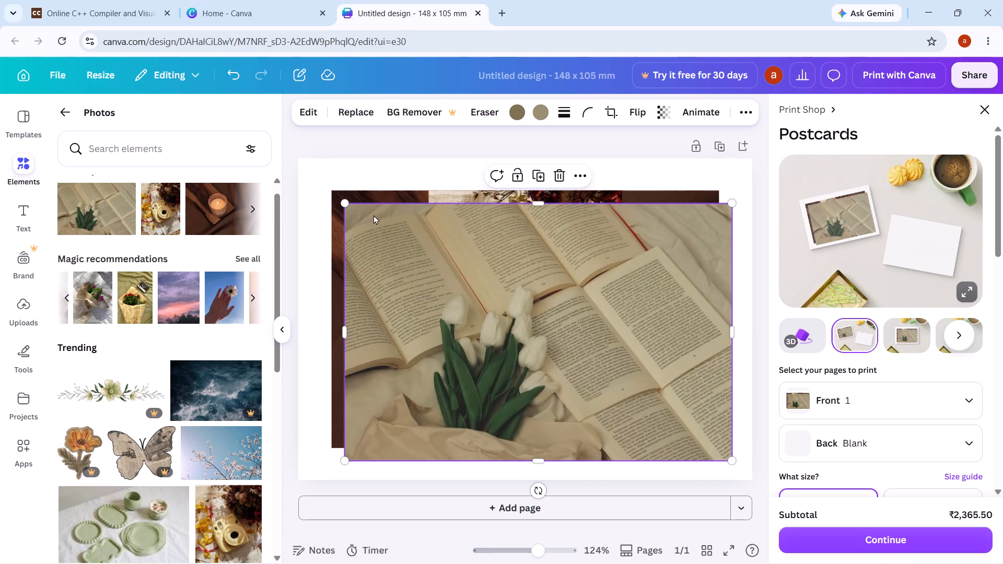
# Move the white tulips photo aside toward the postcard's lower-right corner and delete the gold camera photo.
pyautogui.moveTo(428, 297); pyautogui.dragTo(571, 437)
pyautogui.rightClick(496, 273)
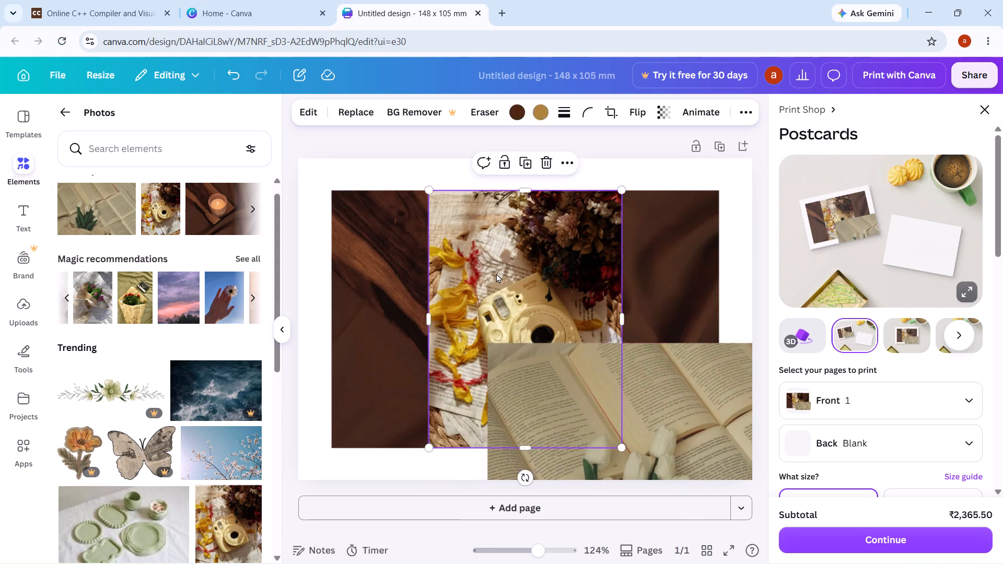
pyautogui.click(563, 209)
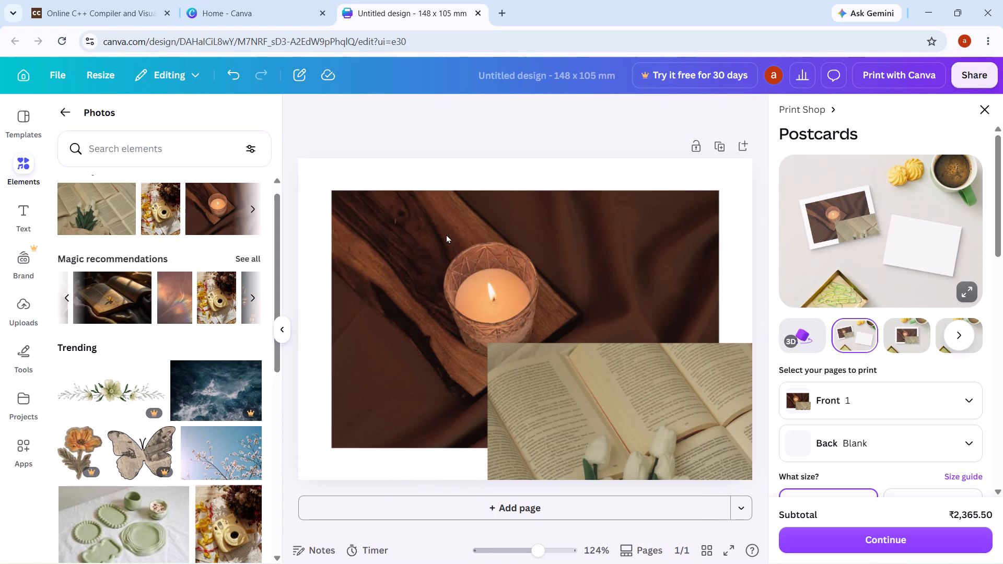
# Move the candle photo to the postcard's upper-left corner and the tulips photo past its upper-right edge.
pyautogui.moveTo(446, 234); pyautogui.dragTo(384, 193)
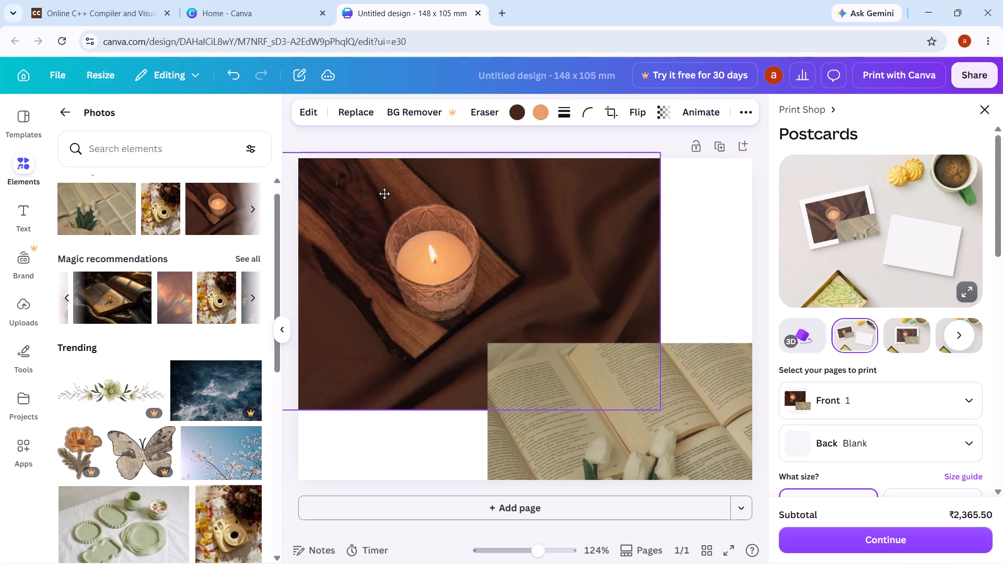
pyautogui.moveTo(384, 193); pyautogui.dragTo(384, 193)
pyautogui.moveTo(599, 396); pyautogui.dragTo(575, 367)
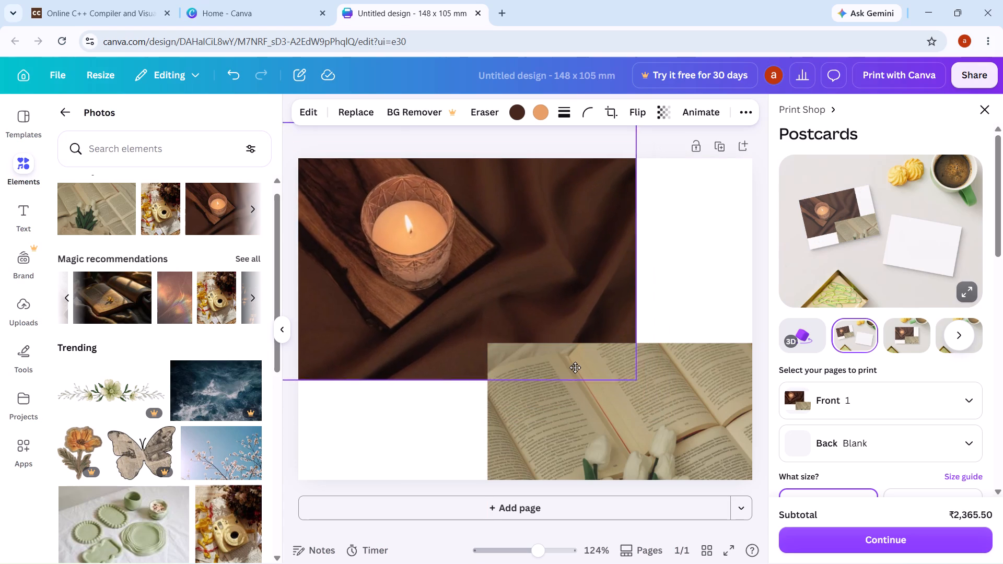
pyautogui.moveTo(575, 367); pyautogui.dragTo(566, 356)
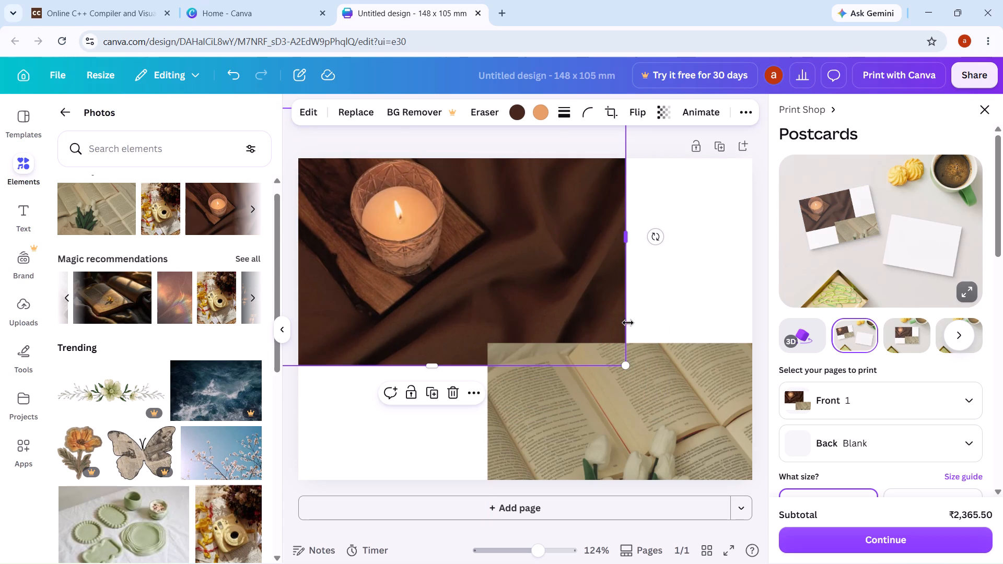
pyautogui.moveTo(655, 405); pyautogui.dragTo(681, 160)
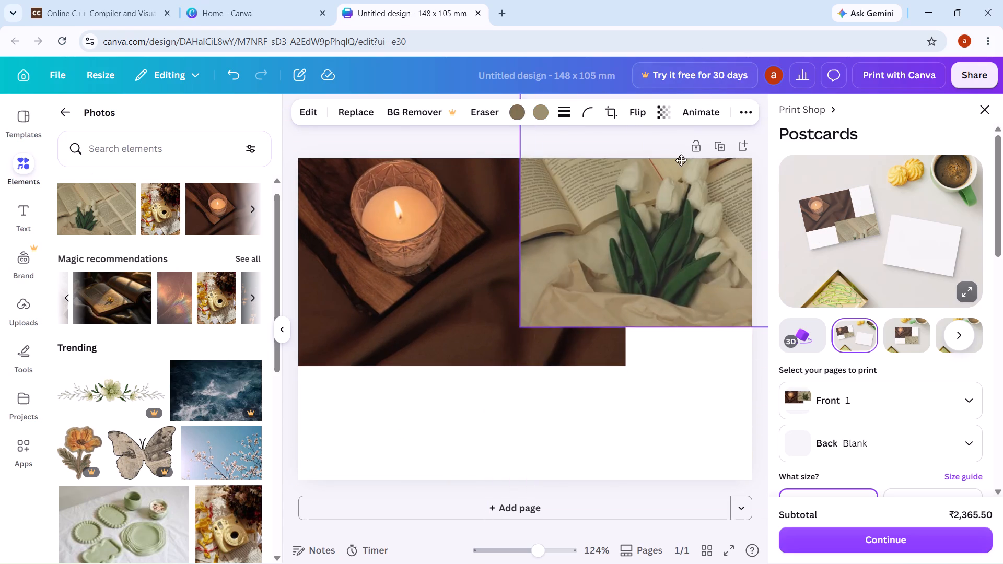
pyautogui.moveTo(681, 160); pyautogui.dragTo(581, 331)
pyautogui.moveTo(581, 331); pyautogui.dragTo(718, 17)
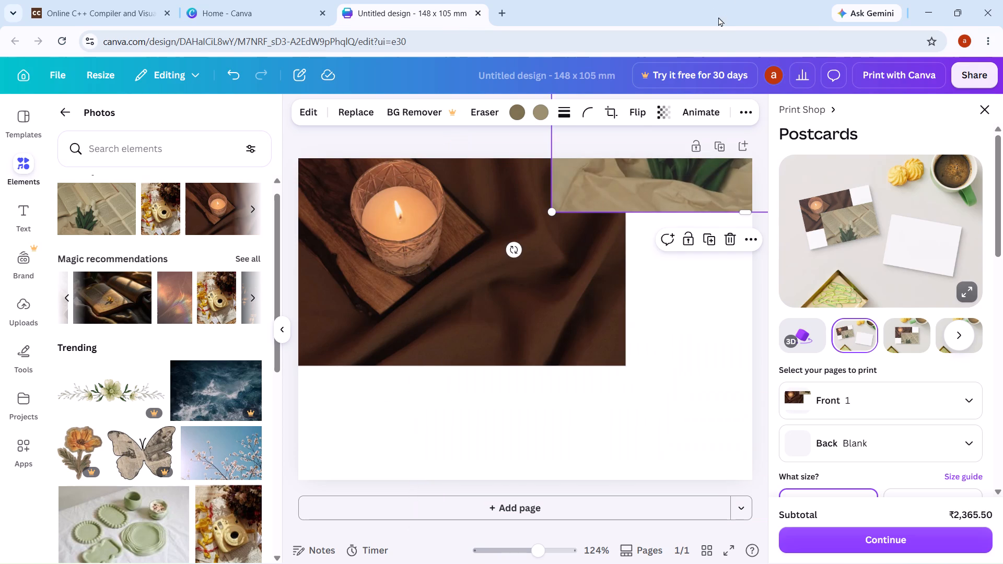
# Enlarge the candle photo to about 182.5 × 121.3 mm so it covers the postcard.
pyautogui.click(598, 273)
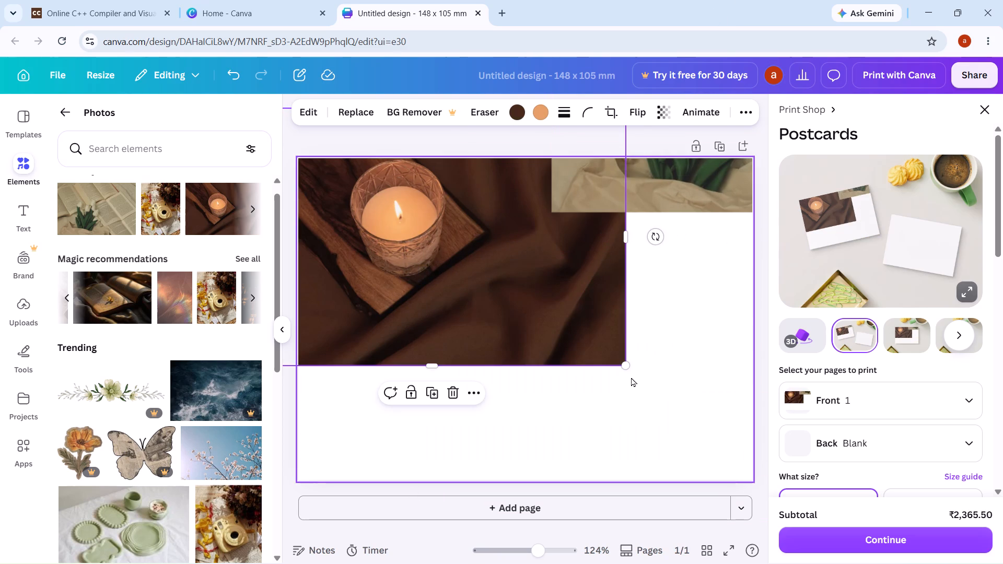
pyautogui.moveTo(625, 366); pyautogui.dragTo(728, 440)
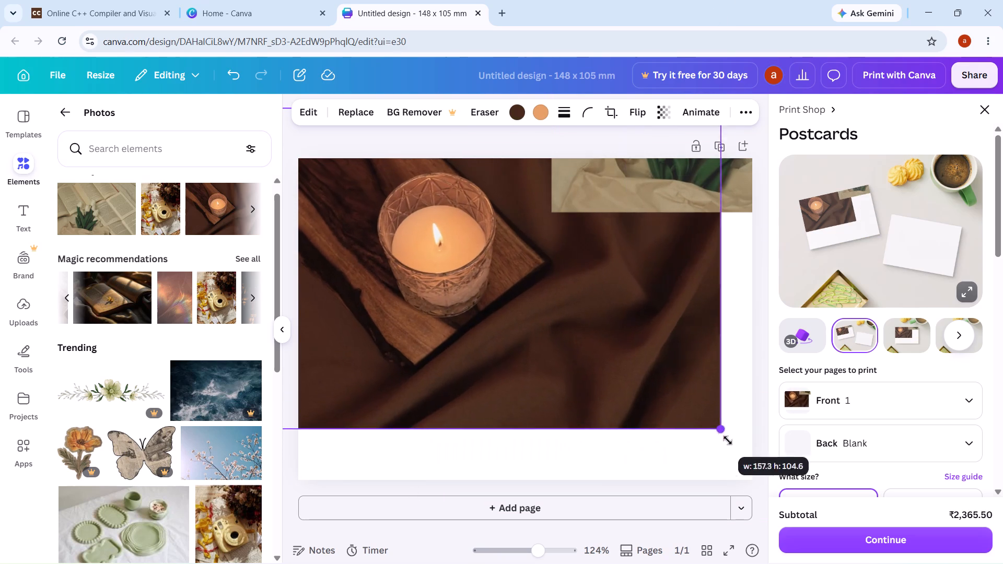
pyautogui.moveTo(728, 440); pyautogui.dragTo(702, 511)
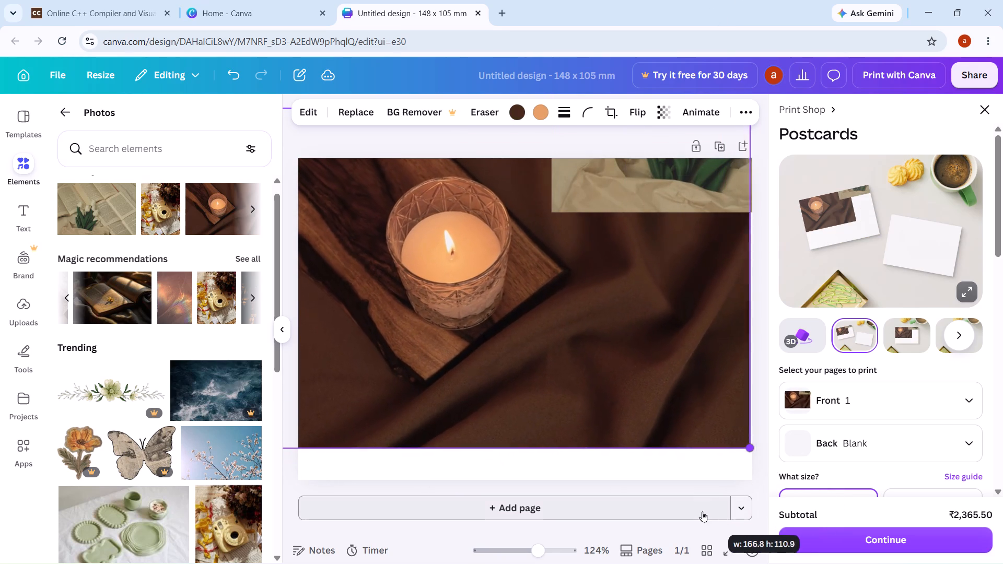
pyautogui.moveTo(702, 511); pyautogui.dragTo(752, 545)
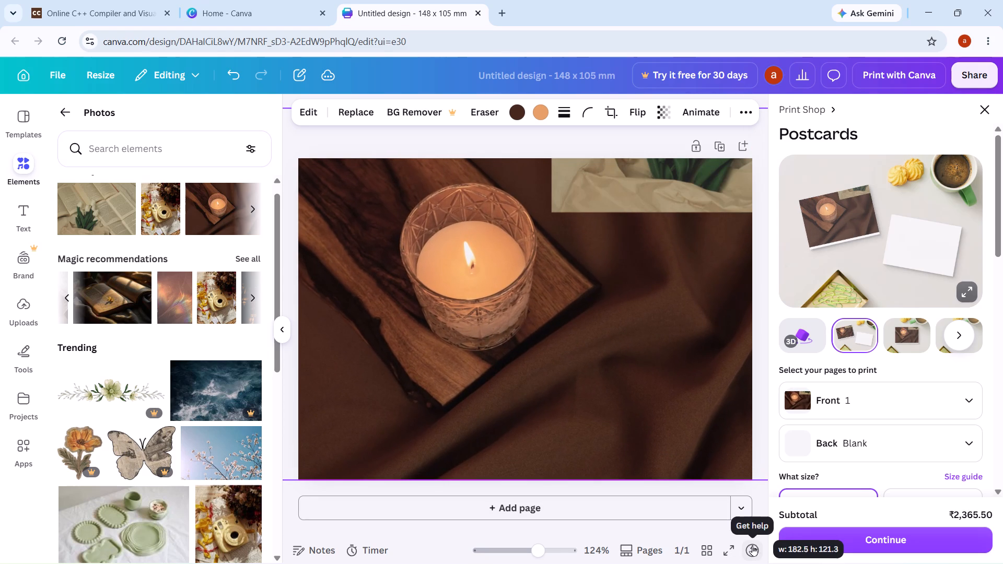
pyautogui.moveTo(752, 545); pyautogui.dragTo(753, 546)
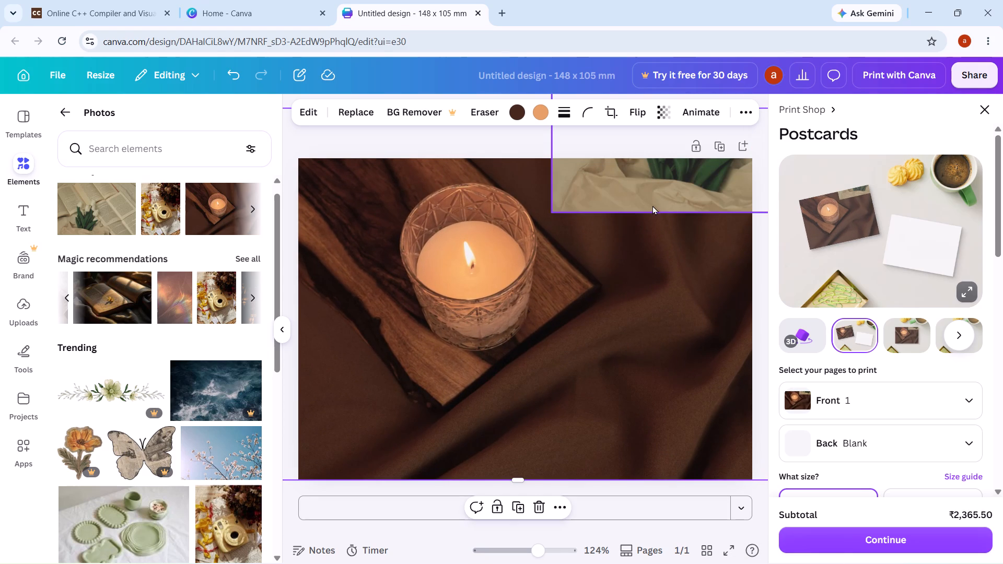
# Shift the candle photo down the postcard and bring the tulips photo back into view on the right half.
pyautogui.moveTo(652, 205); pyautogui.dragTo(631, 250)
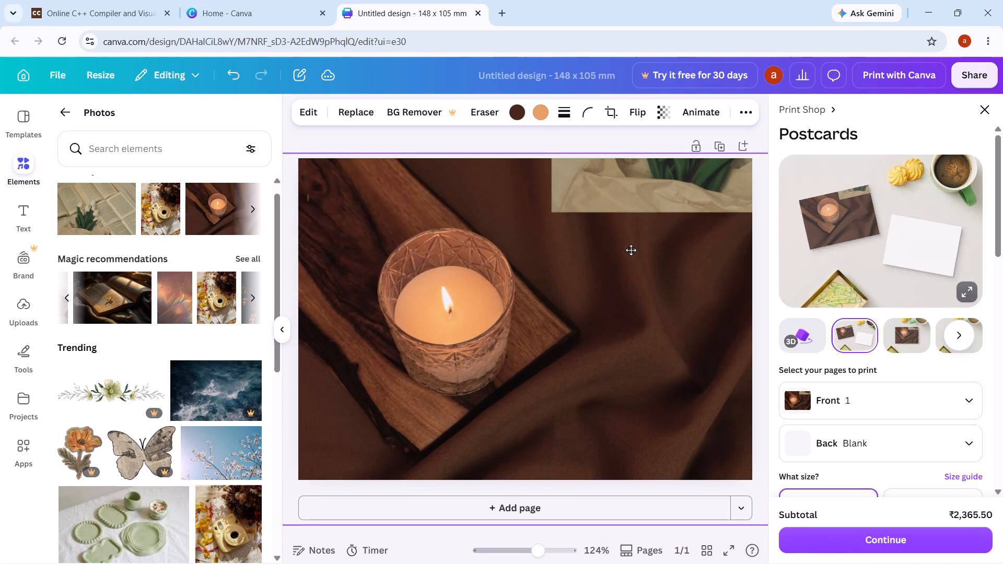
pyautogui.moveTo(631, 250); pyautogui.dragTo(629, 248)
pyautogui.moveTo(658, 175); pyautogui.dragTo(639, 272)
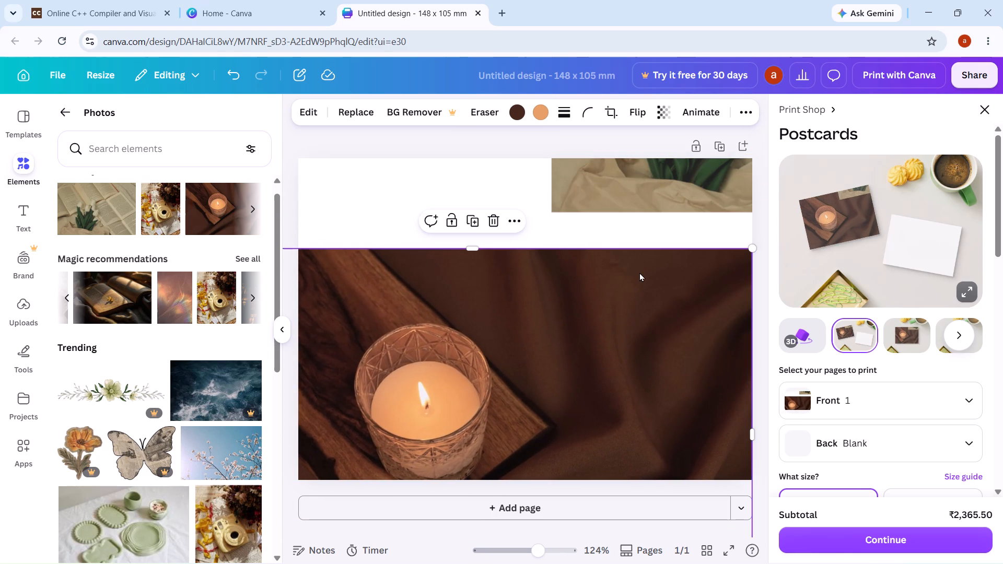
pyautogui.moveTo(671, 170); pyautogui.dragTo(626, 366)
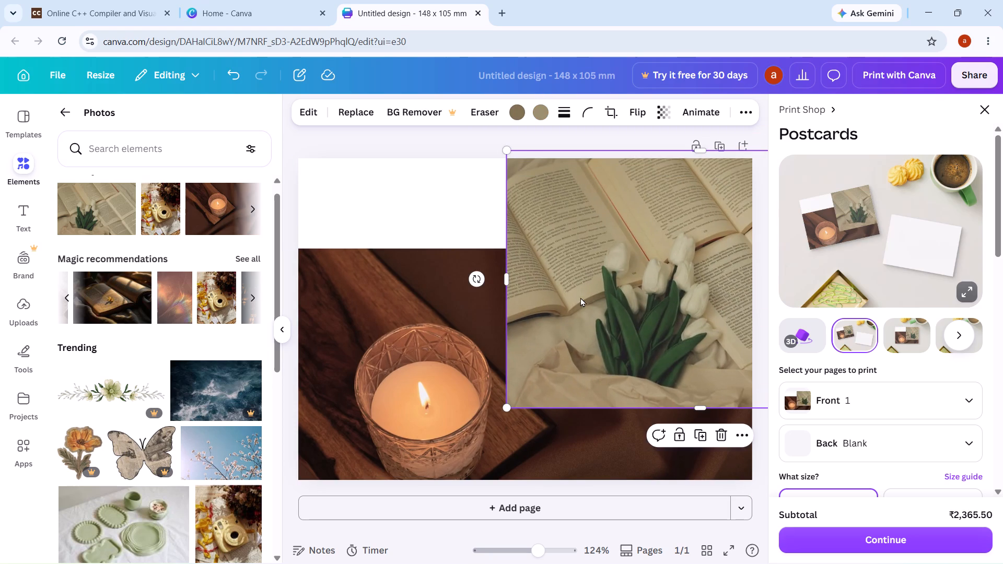
# Delete the candle photo from the postcard.
pyautogui.rightClick(479, 335)
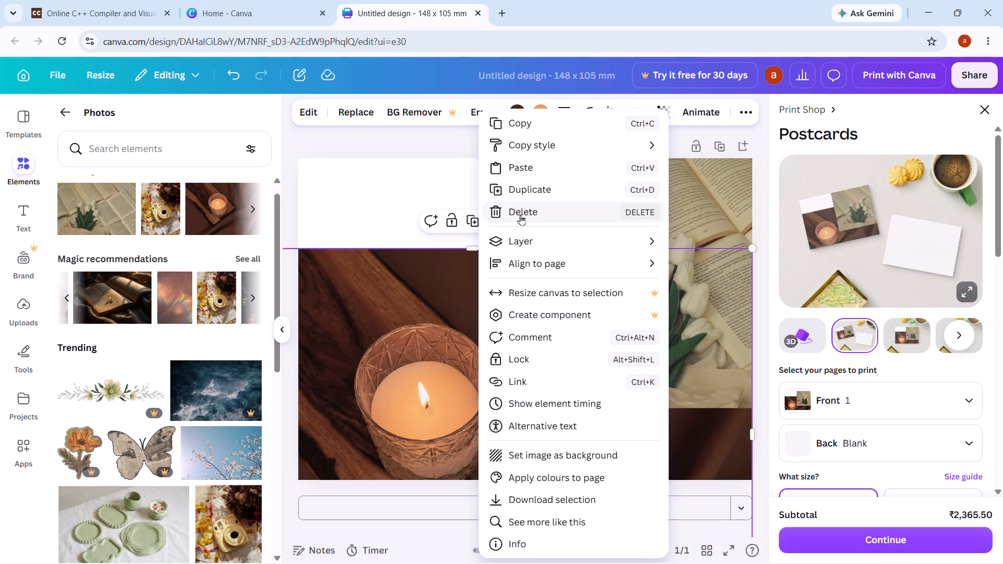
pyautogui.click(520, 215)
# Enlarge, centre and extend the tulips photo to about 154 mm wide so it covers the whole postcard.
pyautogui.moveTo(573, 237); pyautogui.dragTo(476, 257)
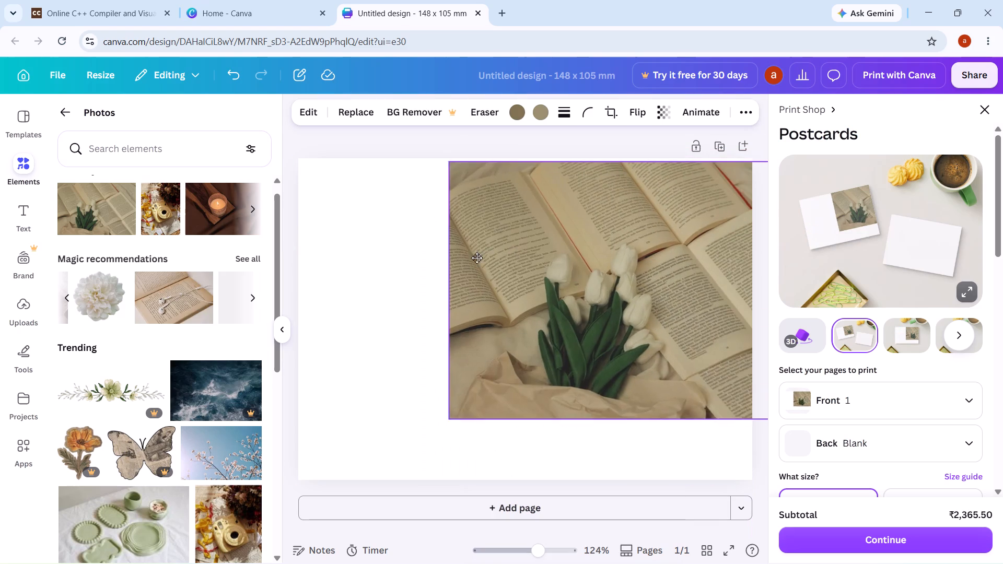
pyautogui.moveTo(476, 257); pyautogui.dragTo(376, 287)
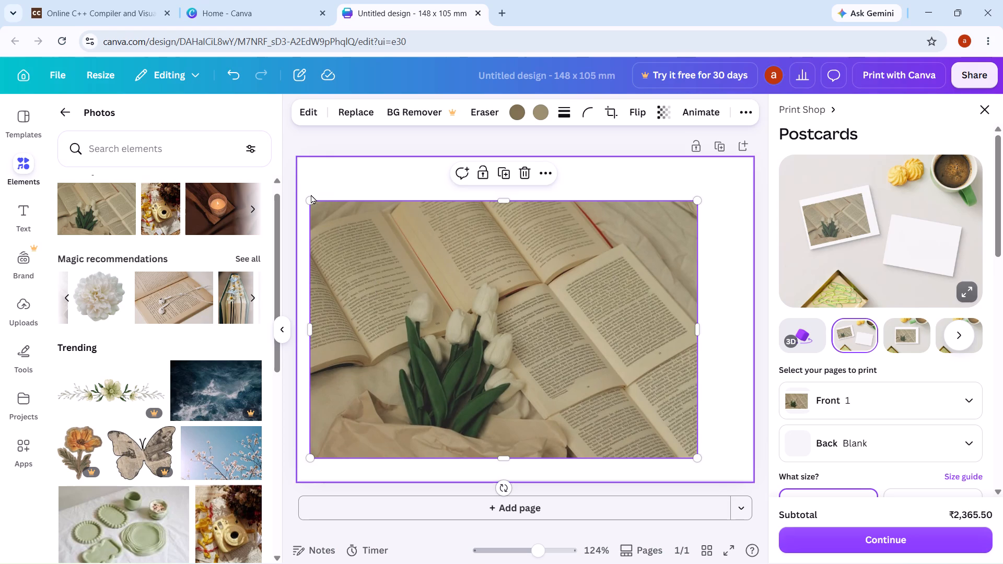
pyautogui.click(310, 195)
pyautogui.moveTo(310, 195); pyautogui.dragTo(299, 170)
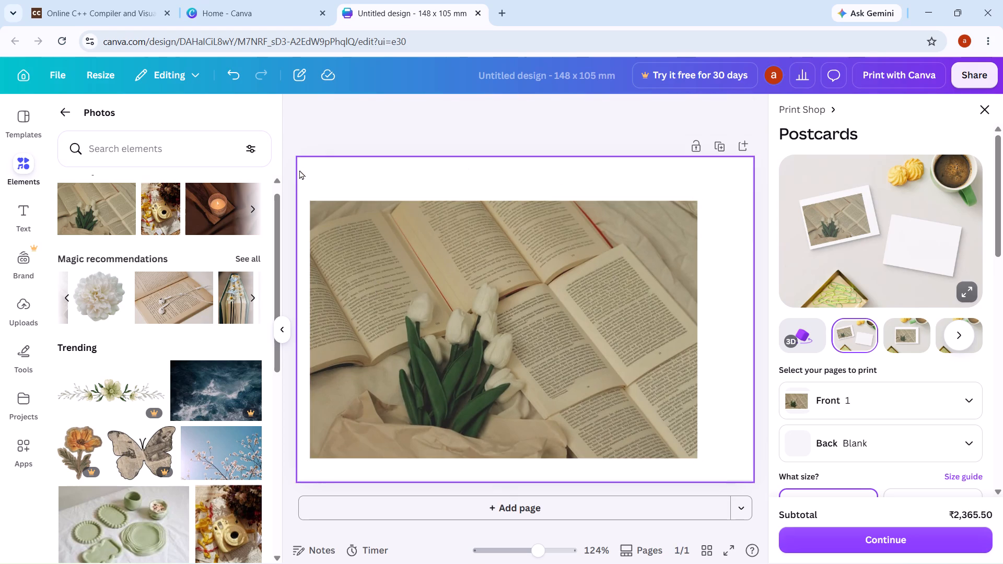
pyautogui.click(361, 217)
pyautogui.moveTo(380, 220); pyautogui.dragTo(395, 220)
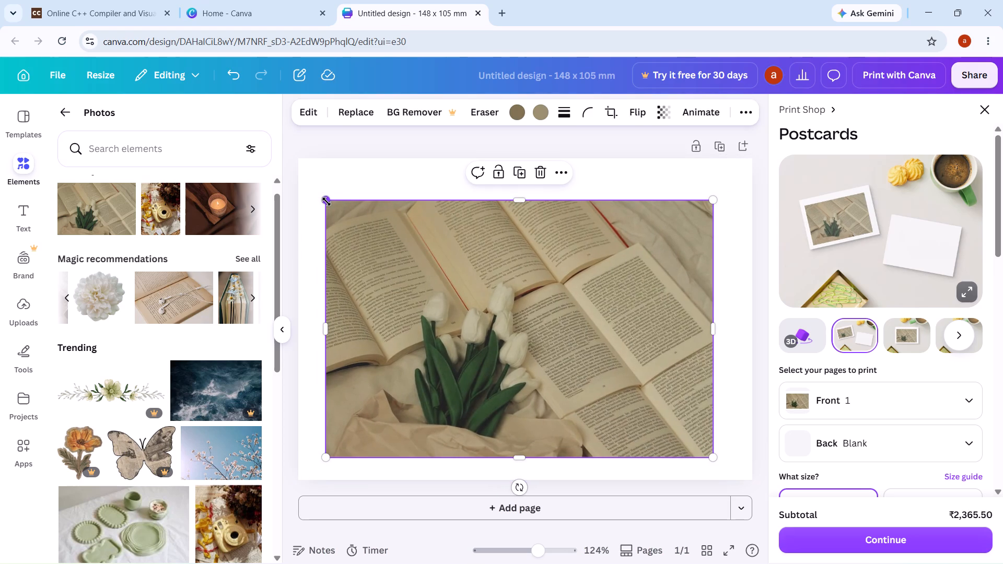
pyautogui.moveTo(326, 203); pyautogui.dragTo(301, 147)
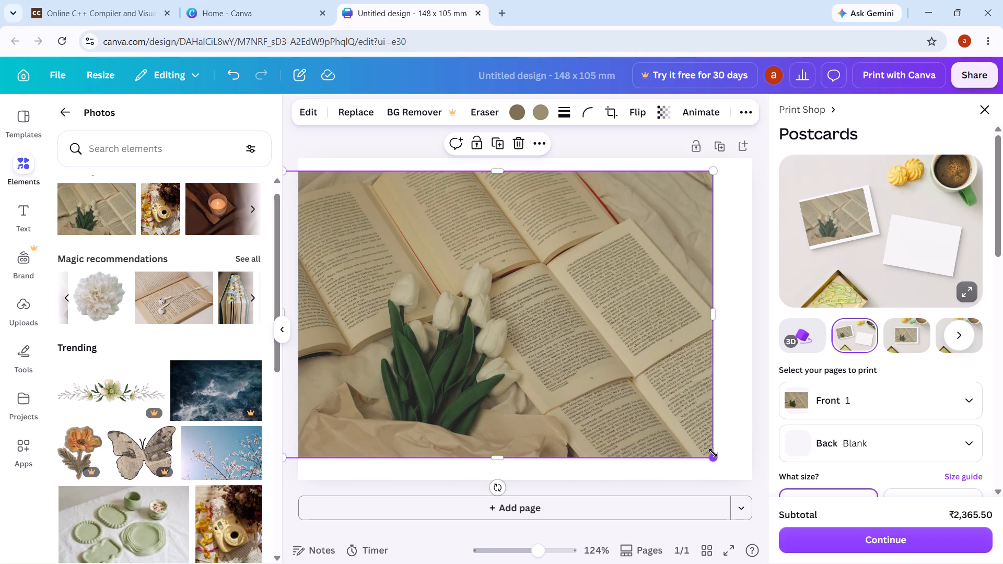
pyautogui.moveTo(713, 453); pyautogui.dragTo(760, 470)
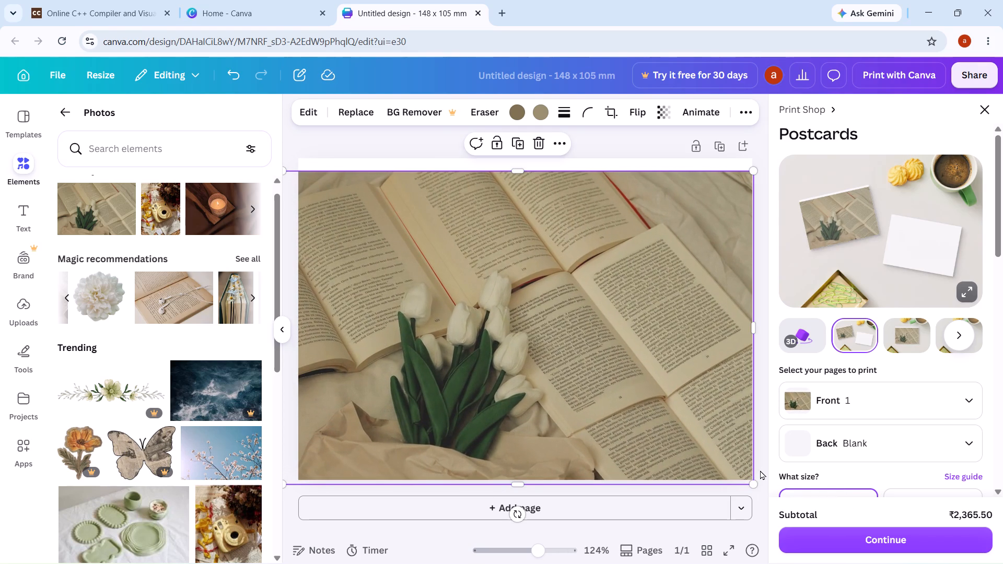
pyautogui.moveTo(568, 322); pyautogui.dragTo(578, 307)
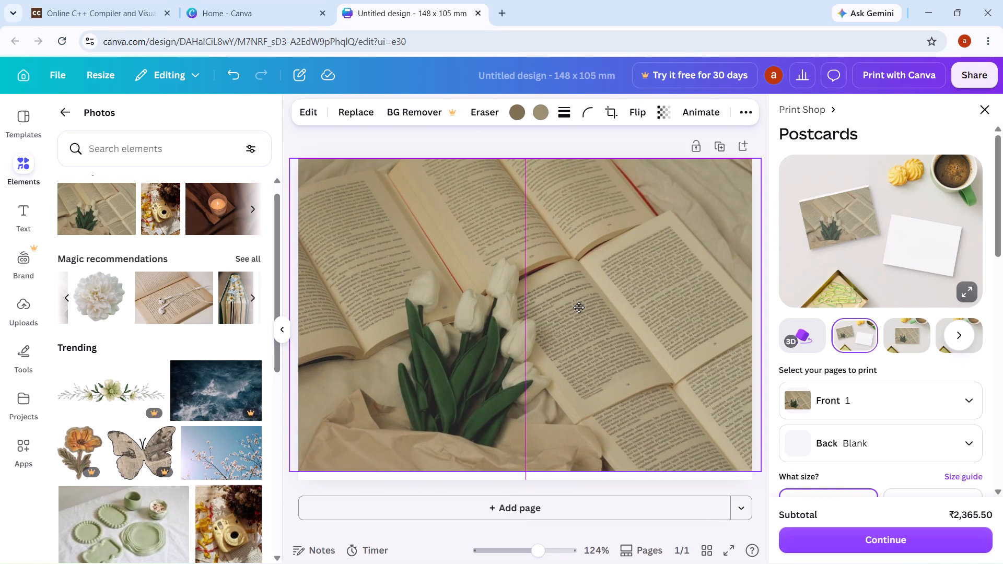
pyautogui.moveTo(578, 307); pyautogui.dragTo(578, 308)
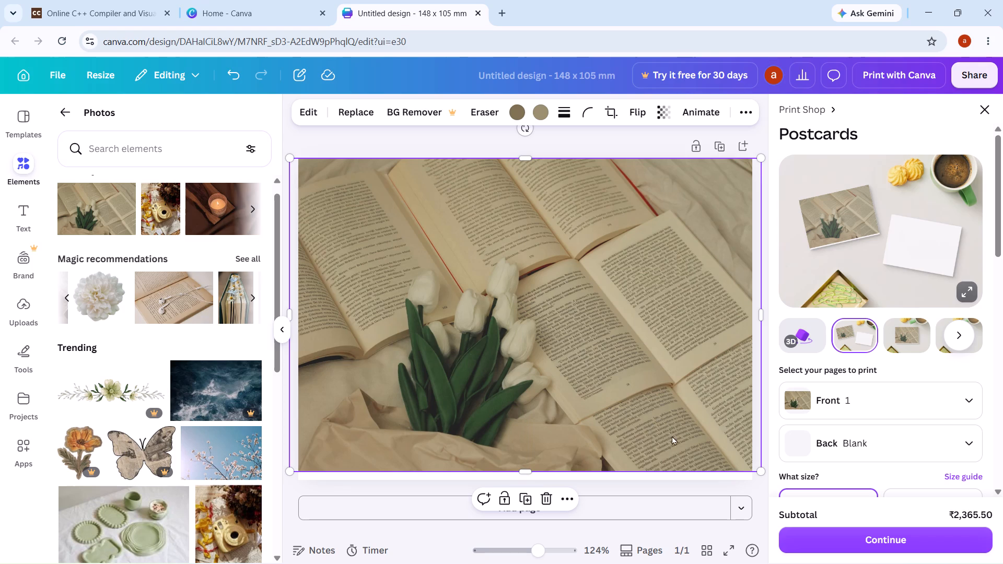
pyautogui.moveTo(524, 468); pyautogui.dragTo(531, 490)
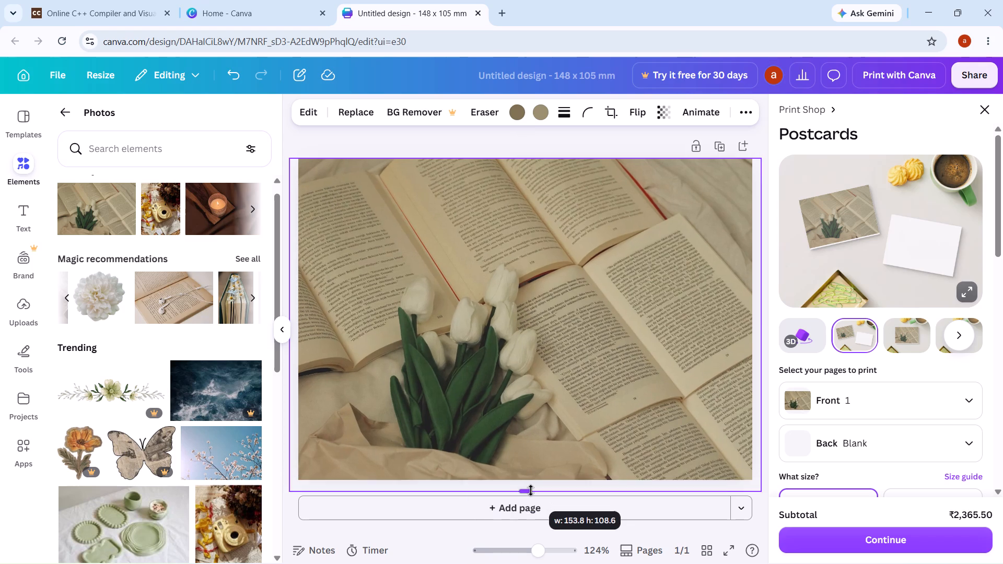
pyautogui.moveTo(531, 490); pyautogui.dragTo(531, 492)
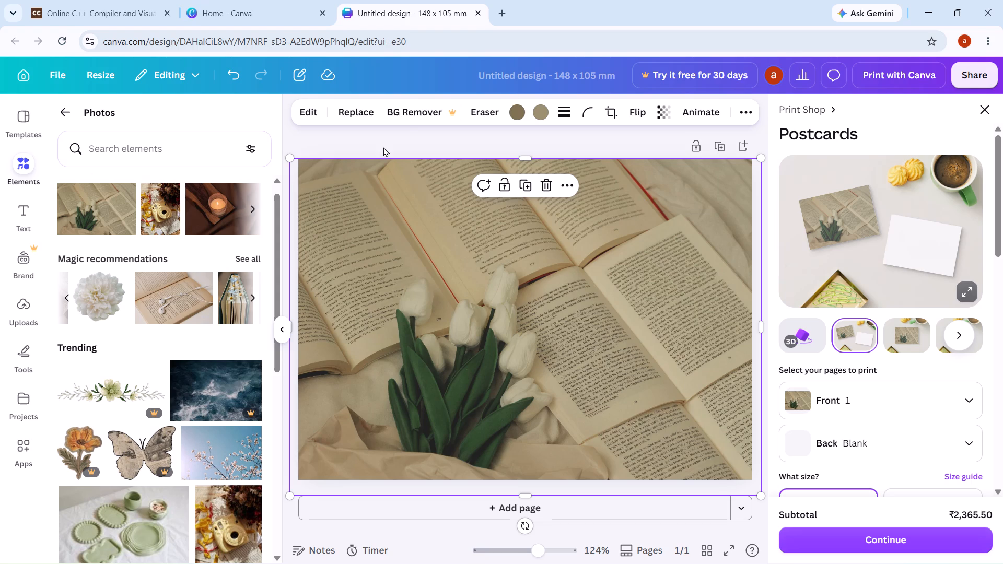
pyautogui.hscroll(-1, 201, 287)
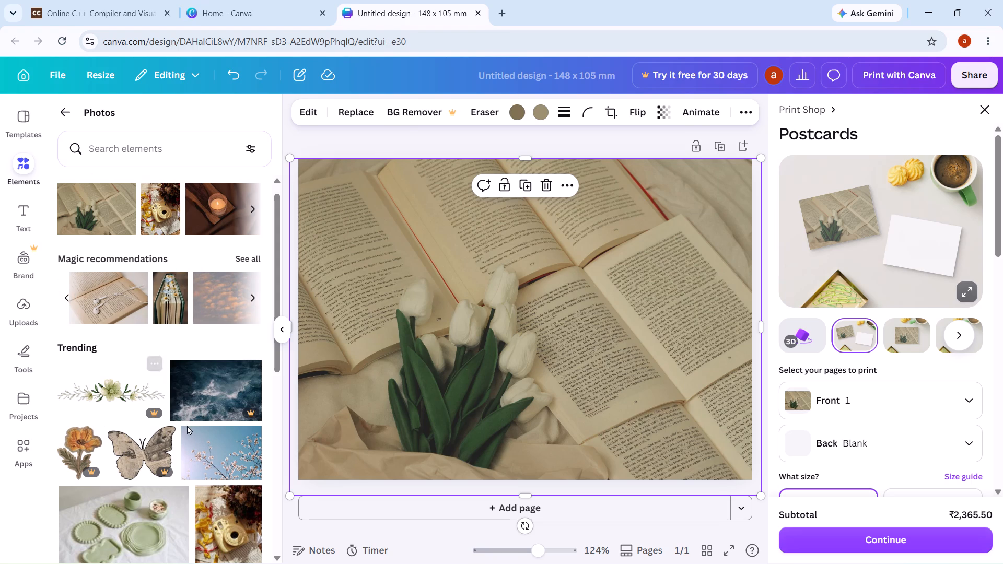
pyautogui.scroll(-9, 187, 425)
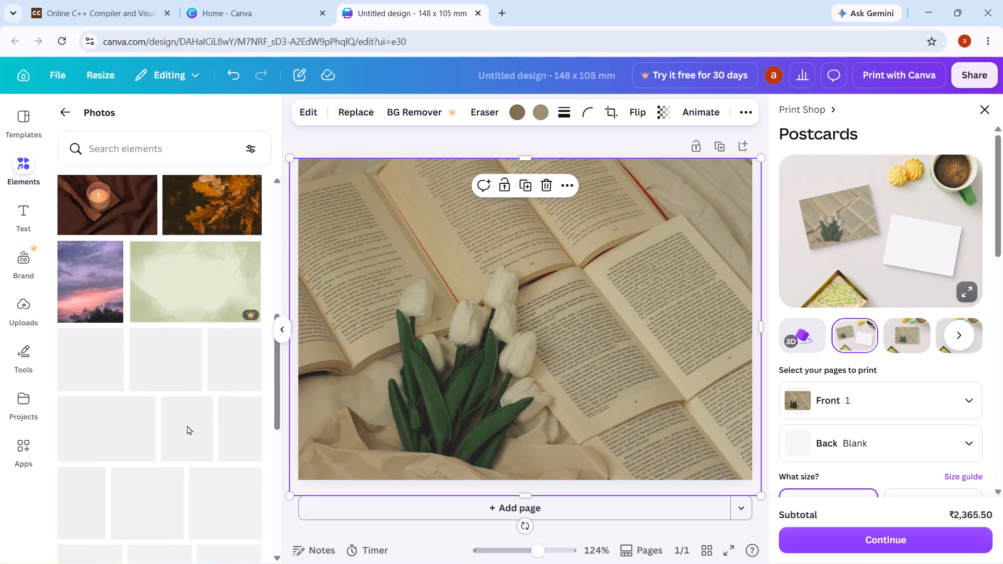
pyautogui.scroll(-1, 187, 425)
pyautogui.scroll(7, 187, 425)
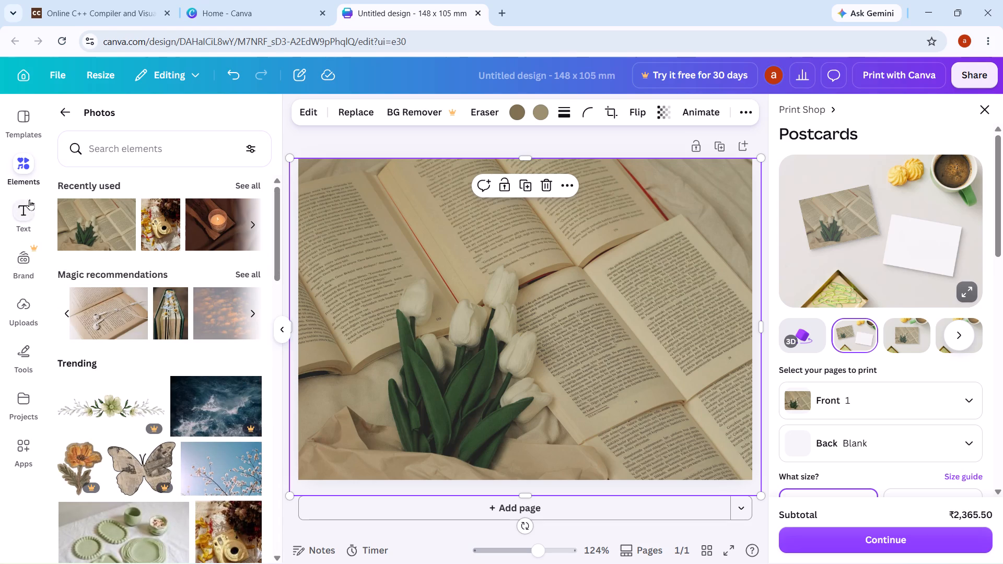
# Add the latte cup with heart-shaped foam art from the magic recommendations in Graphics.
pyautogui.click(24, 164)
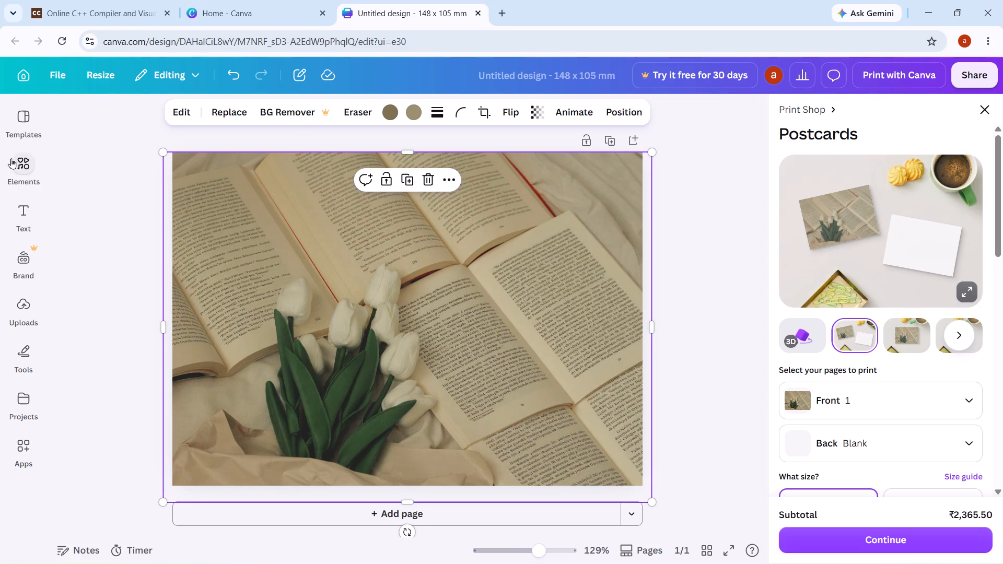
pyautogui.click(11, 158)
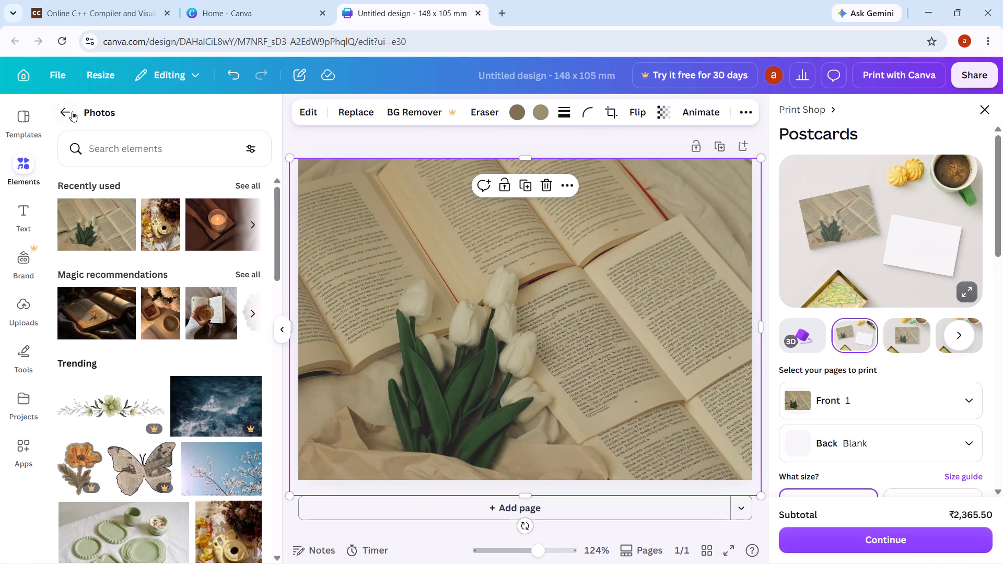
pyautogui.click(67, 110)
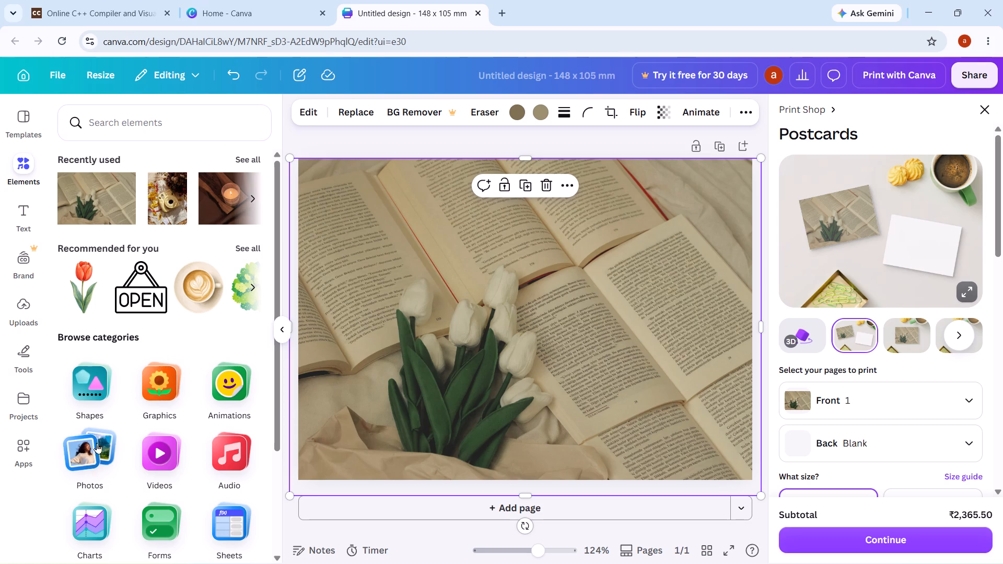
pyautogui.click(171, 379)
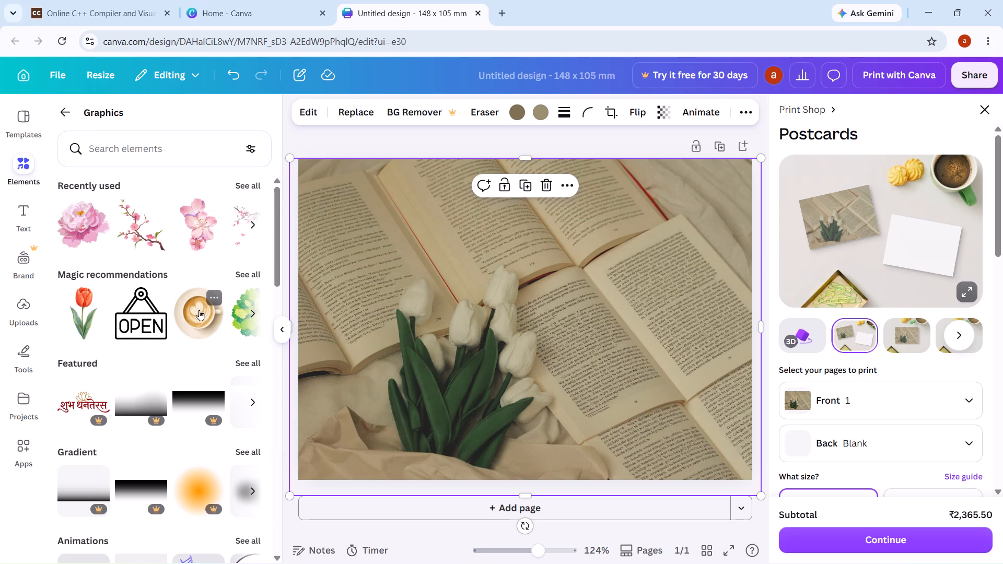
pyautogui.click(199, 310)
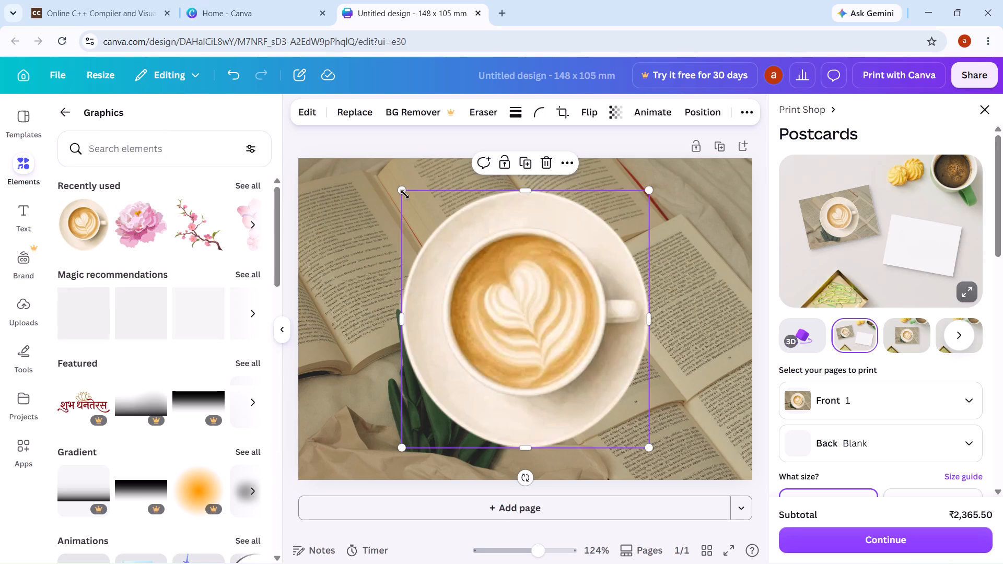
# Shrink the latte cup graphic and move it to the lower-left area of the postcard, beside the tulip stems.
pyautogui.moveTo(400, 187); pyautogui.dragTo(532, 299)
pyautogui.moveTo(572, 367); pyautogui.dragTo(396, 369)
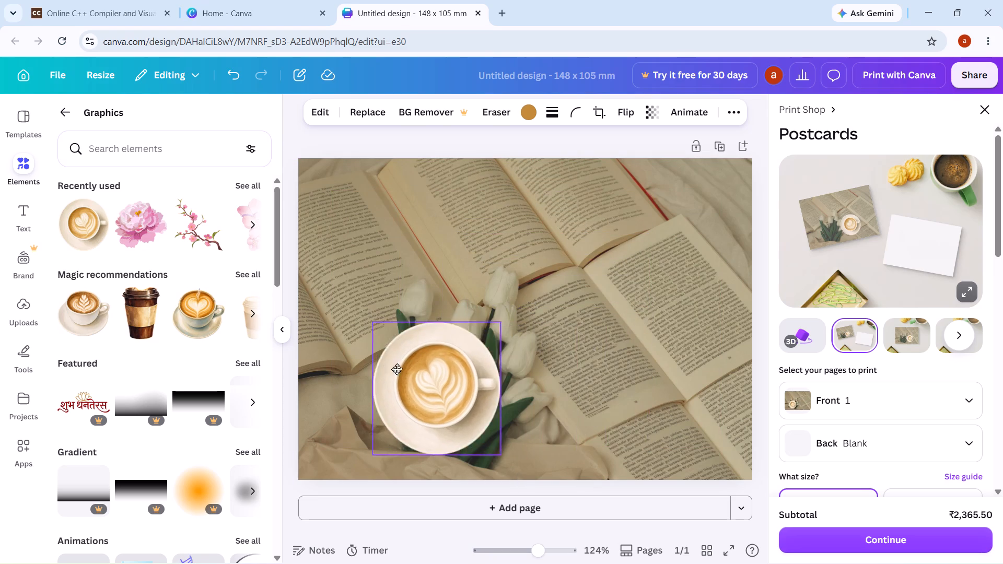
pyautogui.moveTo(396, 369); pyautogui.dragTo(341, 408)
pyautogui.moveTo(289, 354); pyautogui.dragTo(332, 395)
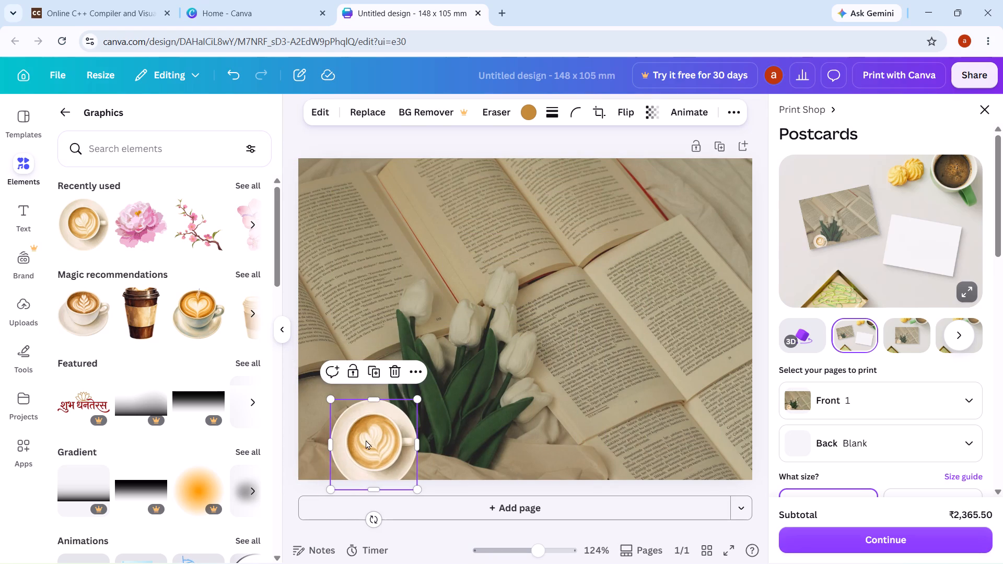
# Delete the latte cup graphic from the postcard.
pyautogui.click(391, 368)
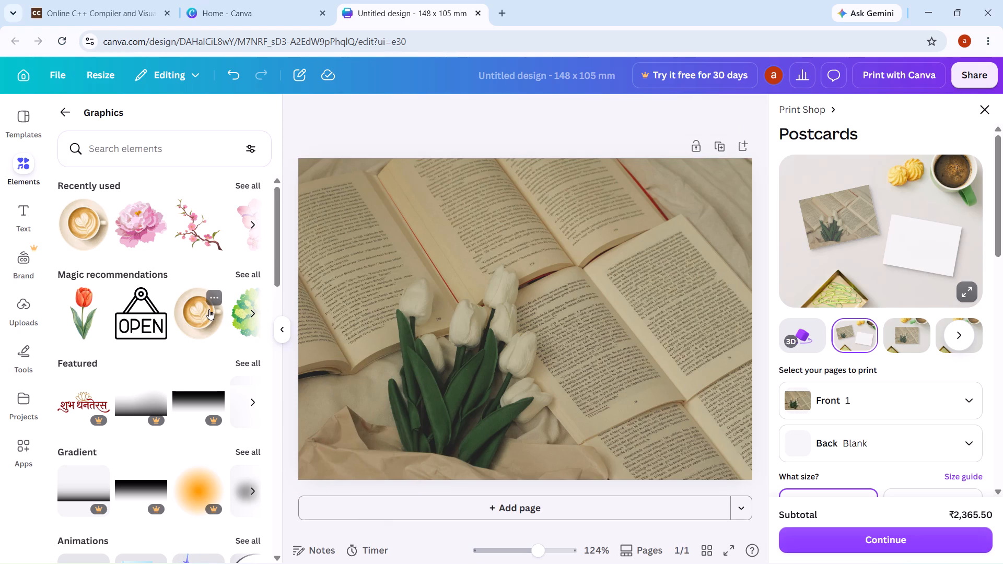
# Look through the magic recommendations in Graphics for another decoration that suits the tulips-and-books photo.
pyautogui.hscroll(-2, 209, 309)
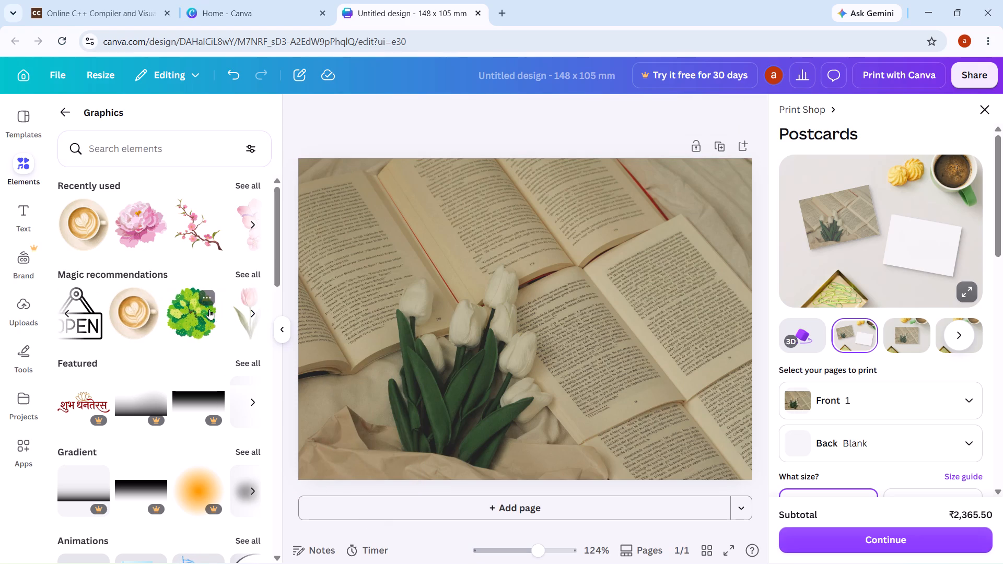
pyautogui.hscroll(-4, 209, 309)
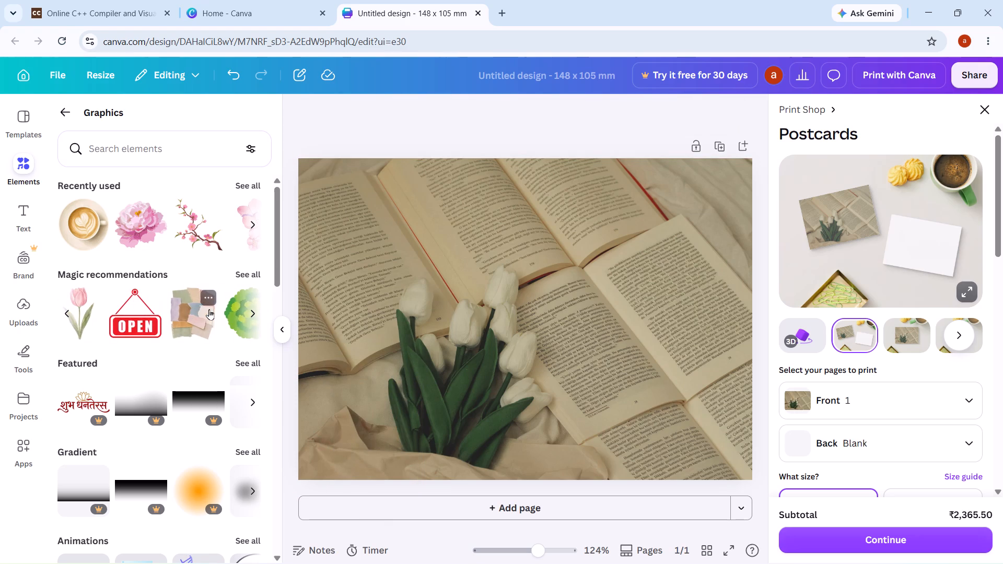
pyautogui.hscroll(-3, 209, 309)
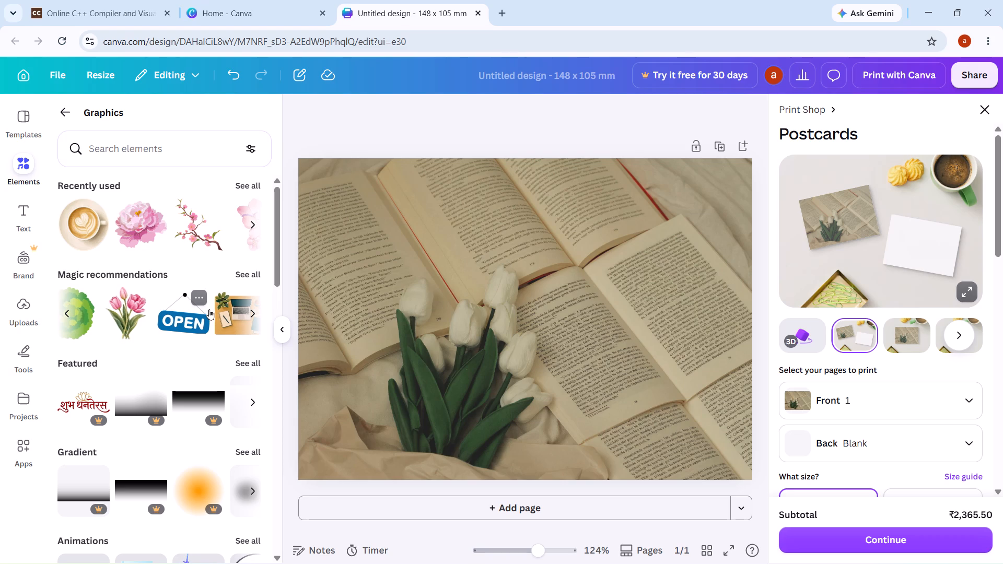
pyautogui.hscroll(-1, 209, 309)
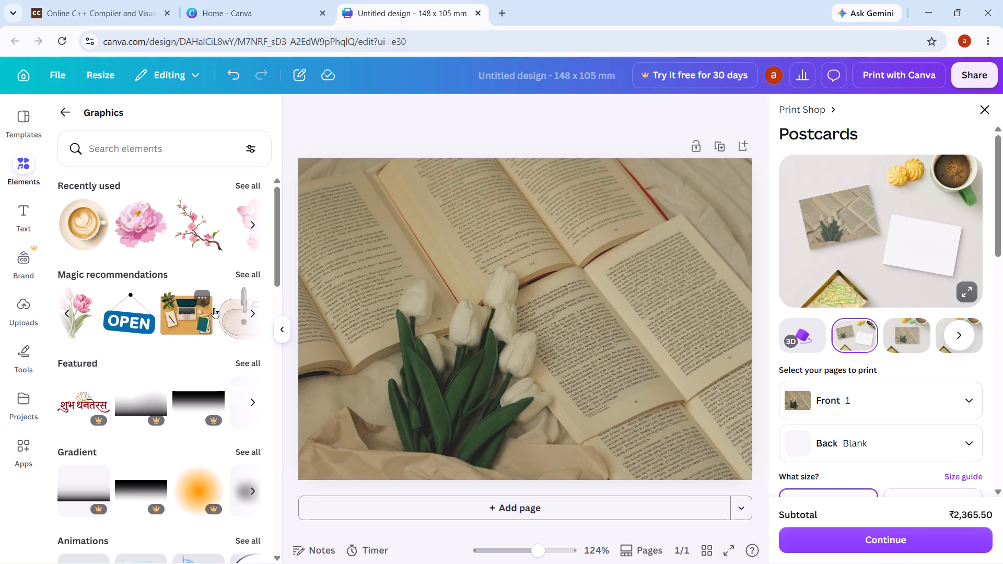
pyautogui.hscroll(-2, 248, 312)
pyautogui.hscroll(1, 138, 333)
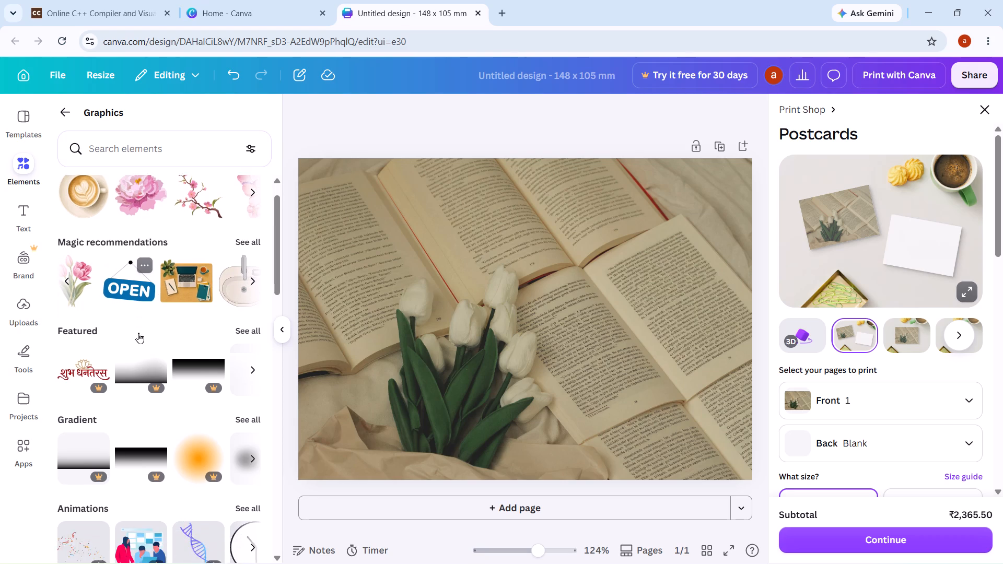
pyautogui.hscroll(1, 138, 333)
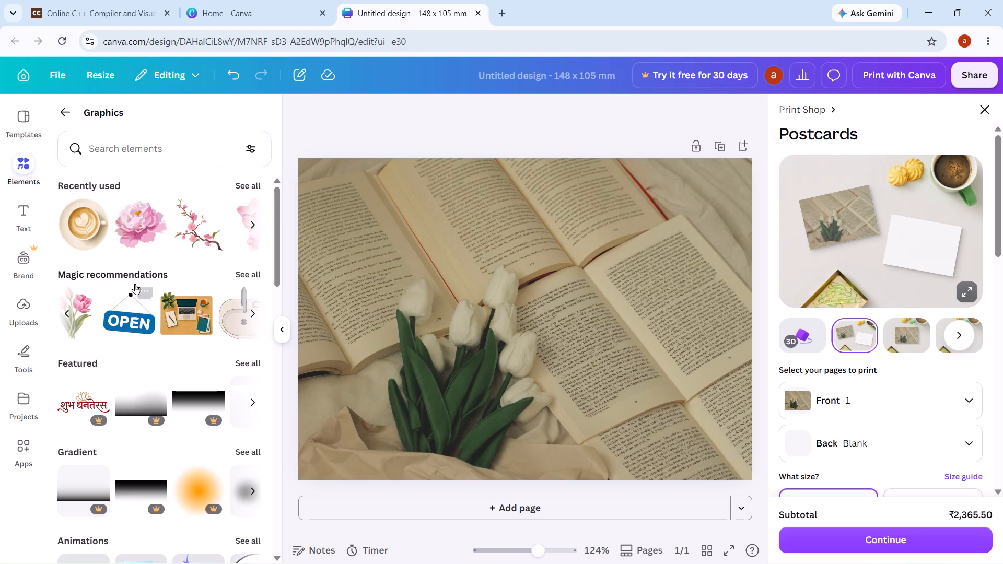
pyautogui.hscroll(-4, 191, 309)
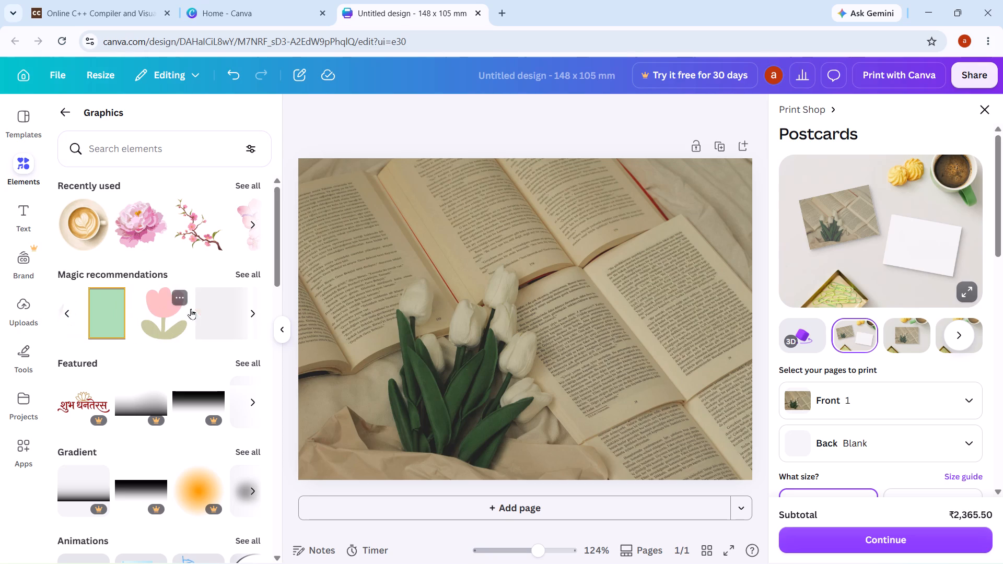
pyautogui.hscroll(-2, 191, 309)
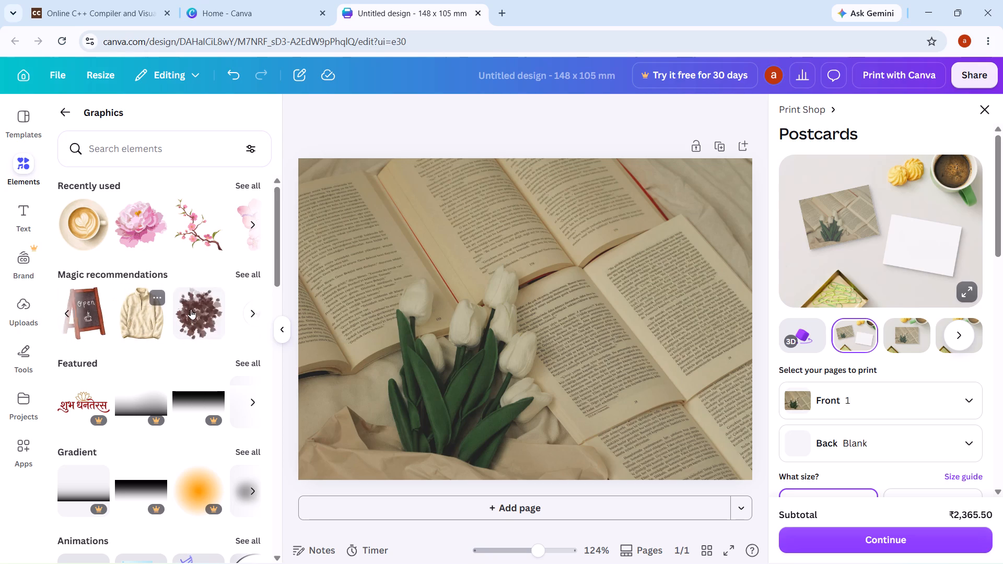
pyautogui.hscroll(-1, 191, 309)
pyautogui.hscroll(4, 191, 309)
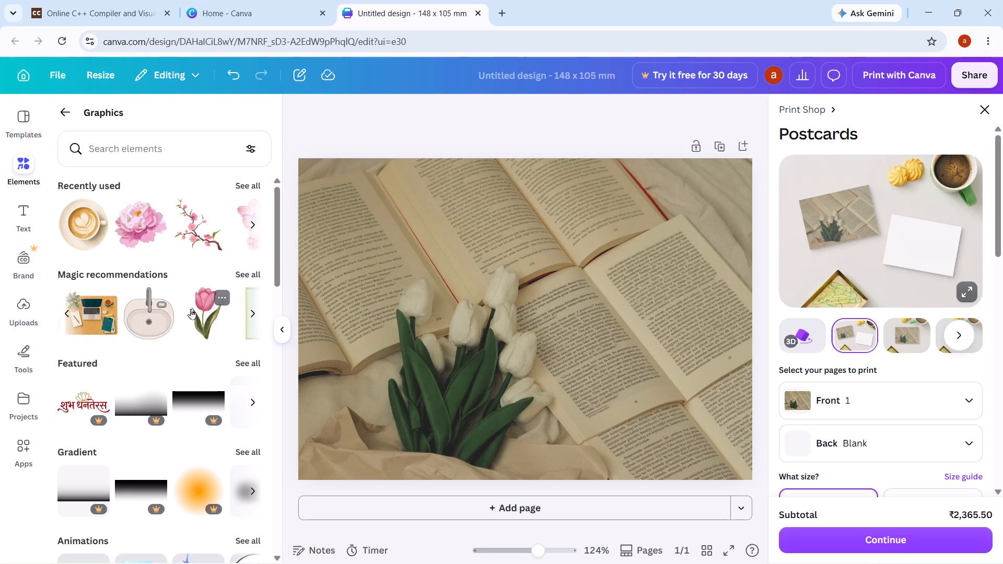
pyautogui.hscroll(3, 191, 309)
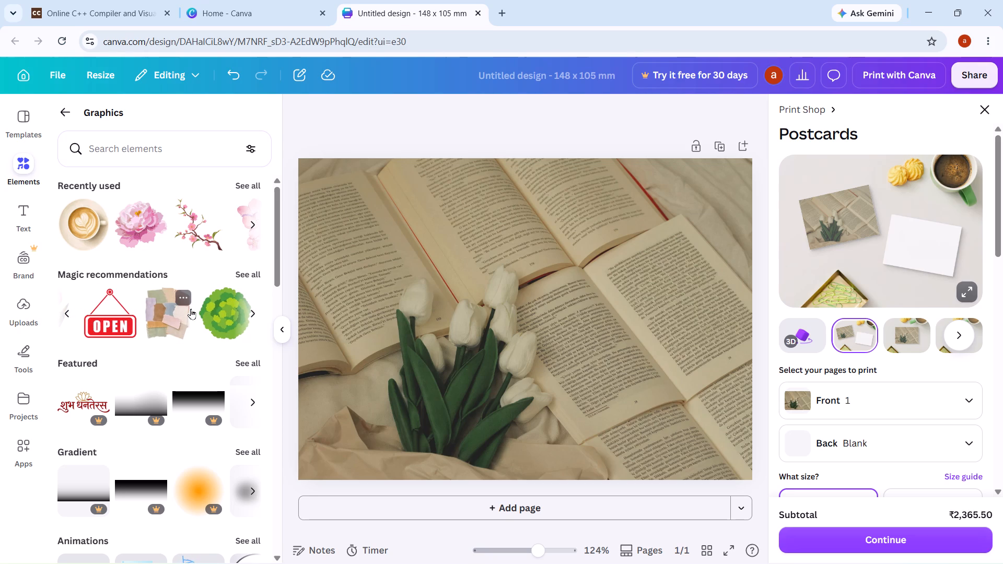
# Search the graphics for "turlip" and look through the flower results.
pyautogui.click(154, 148)
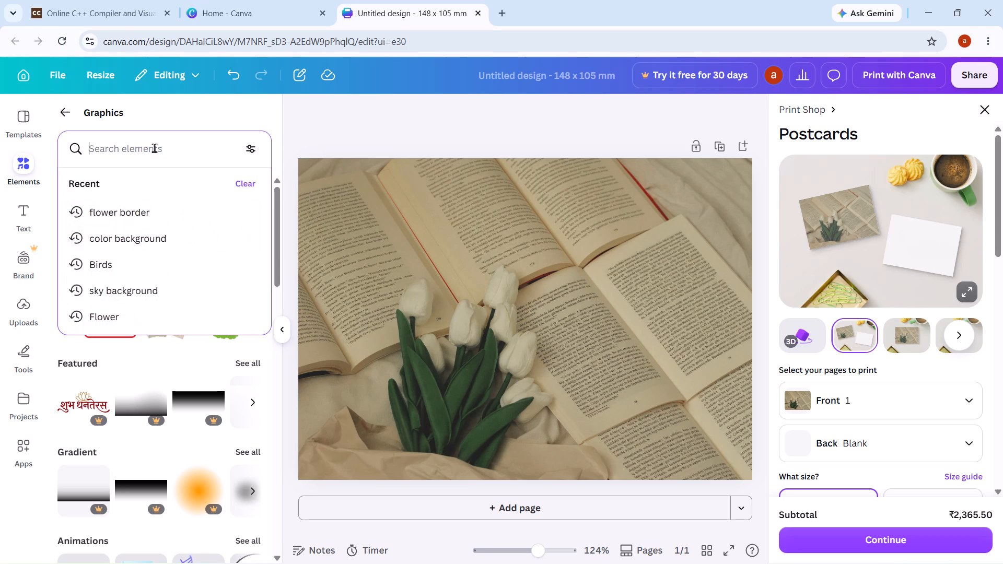
pyautogui.press('t')
pyautogui.press('u')
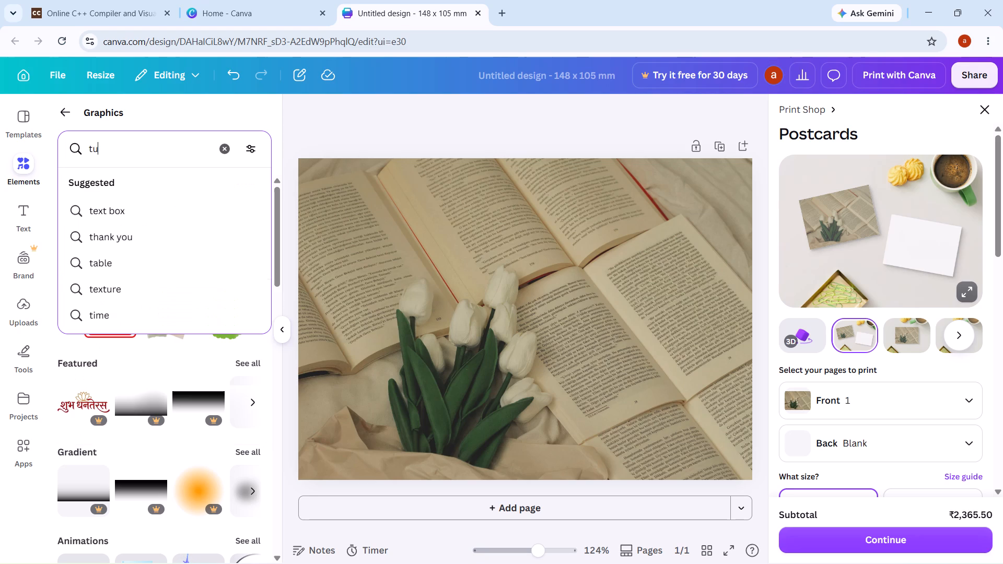
pyautogui.write('rlip')
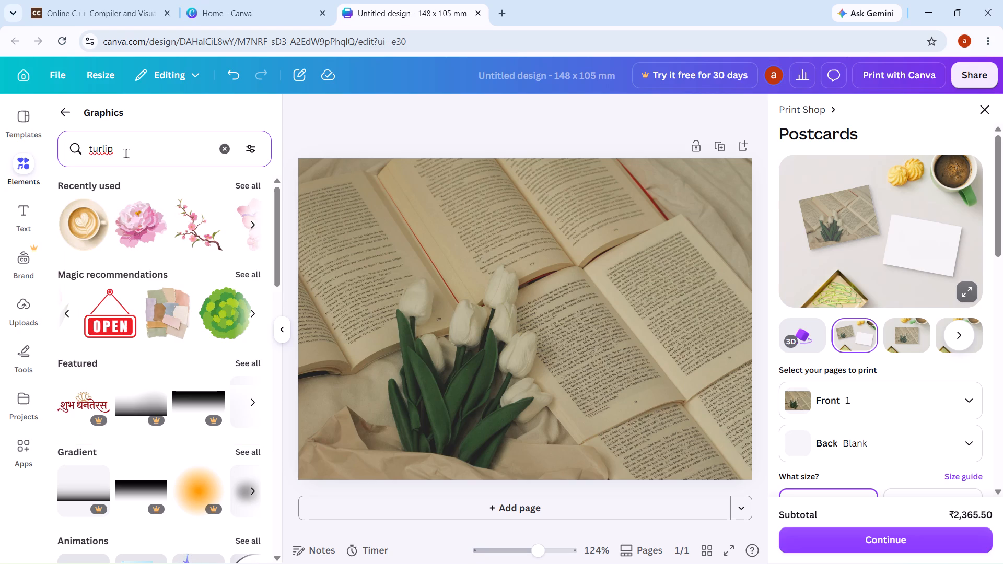
pyautogui.press('Return')
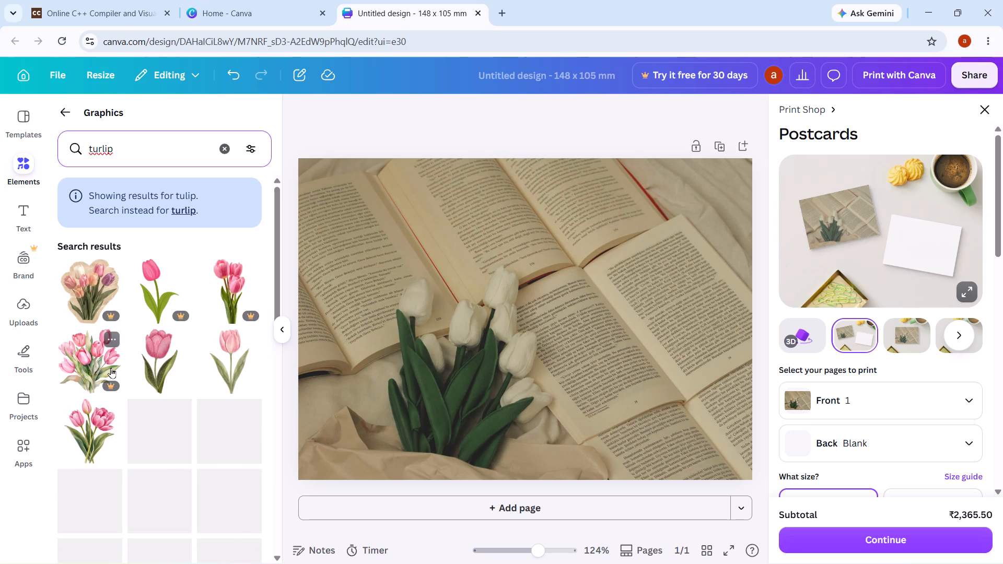
pyautogui.scroll(-8, 111, 368)
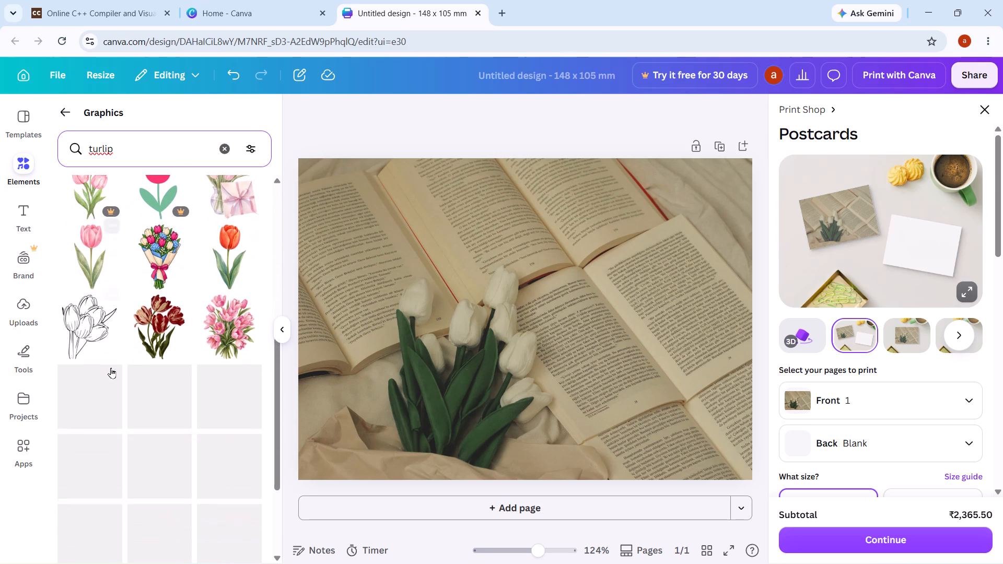
# Refine the graphics search to "turlip frame".
pyautogui.click(134, 154)
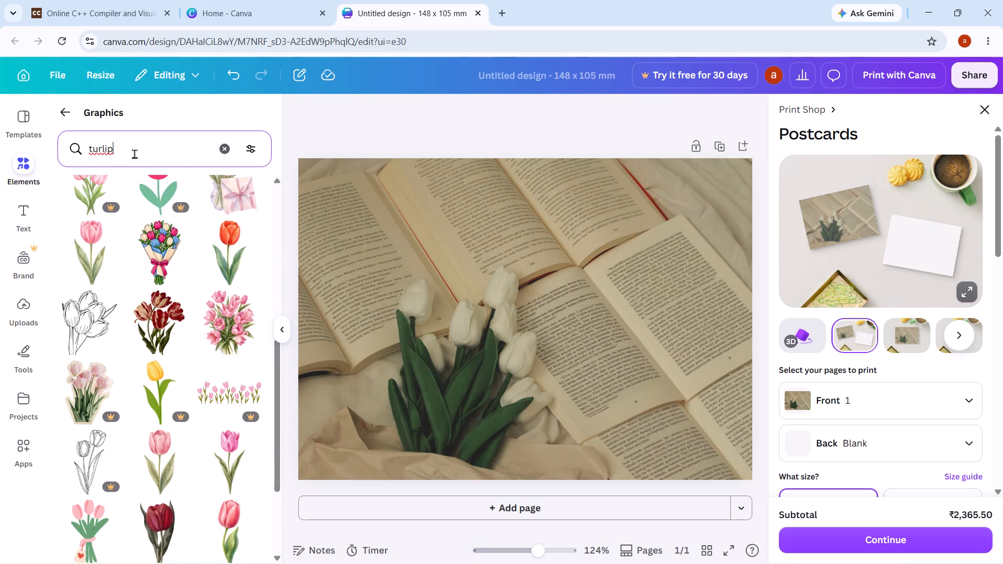
pyautogui.press('space')
pyautogui.write('de')
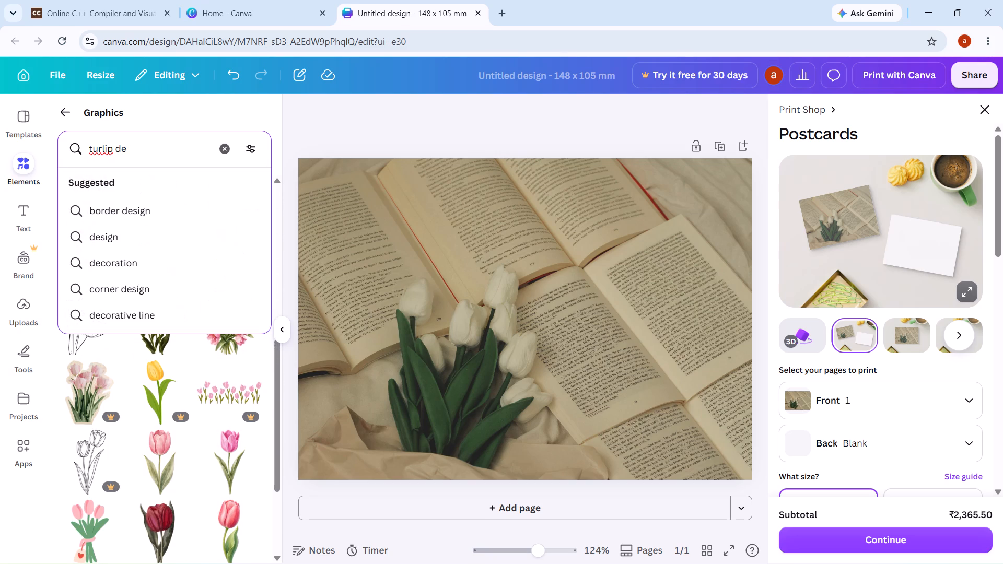
pyautogui.press('BackSpace')
pyautogui.press('BackSpace')
pyautogui.write('frame')
pyautogui.press('Return')
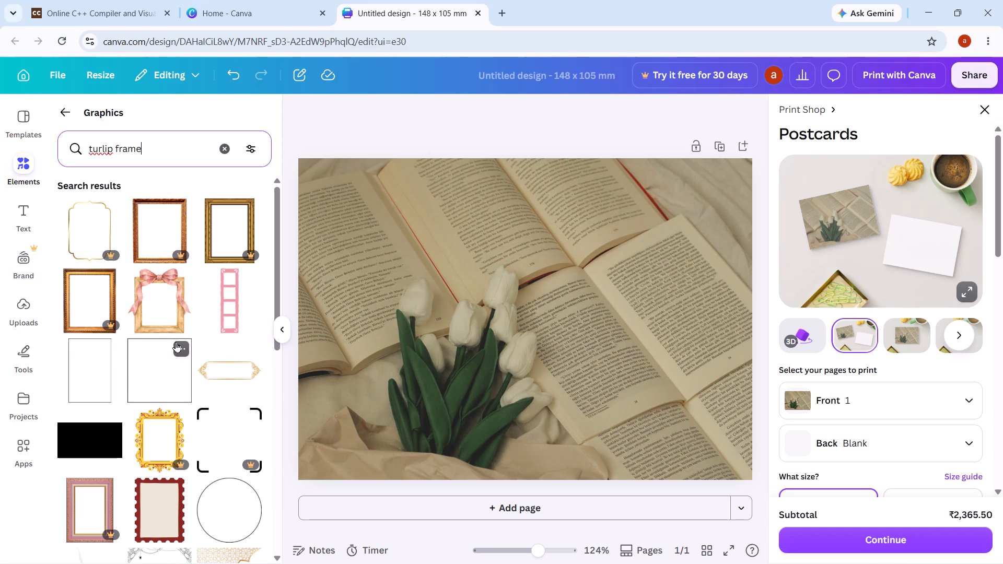
# Add the gold lattice corner ornament, fit it into the postcard's top-left corner and shrink it to a small corner accent.
pyautogui.scroll(-4, 176, 342)
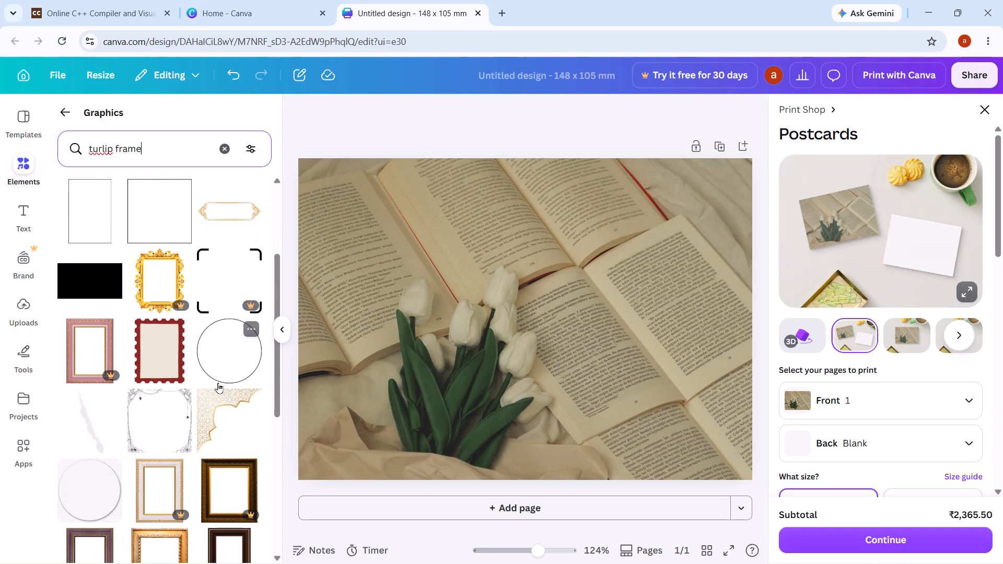
pyautogui.click(216, 403)
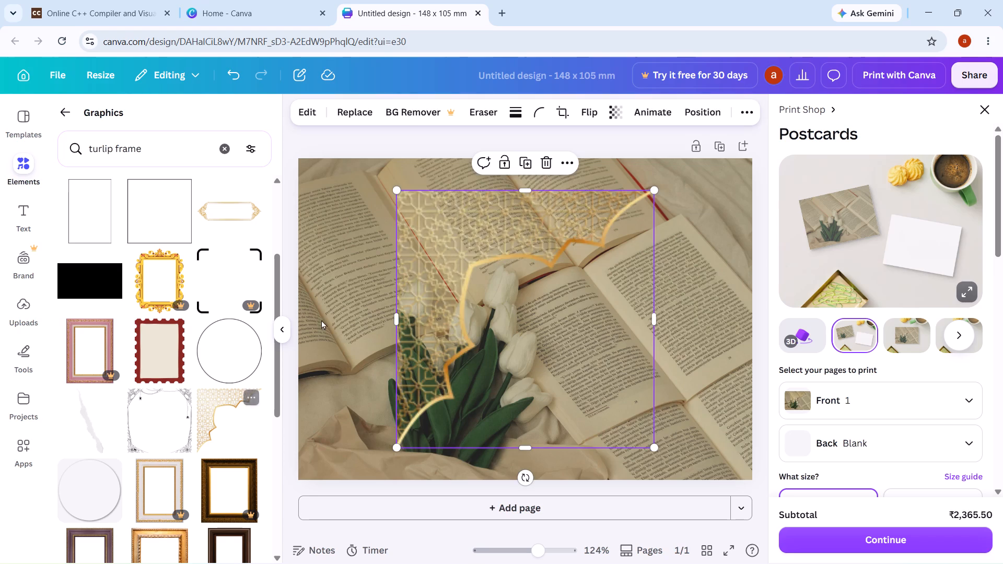
pyautogui.moveTo(429, 268); pyautogui.dragTo(383, 233)
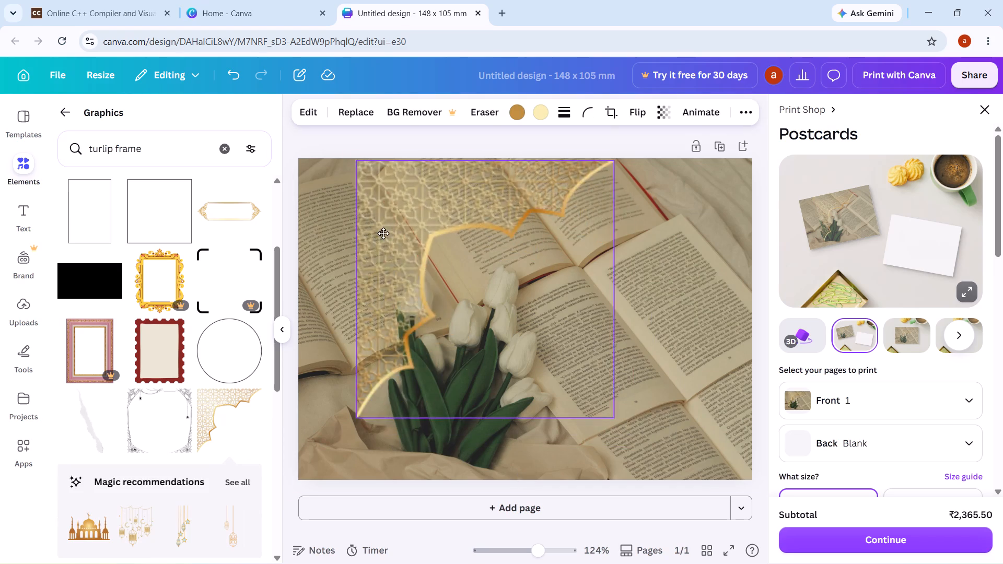
pyautogui.moveTo(383, 233); pyautogui.dragTo(322, 221)
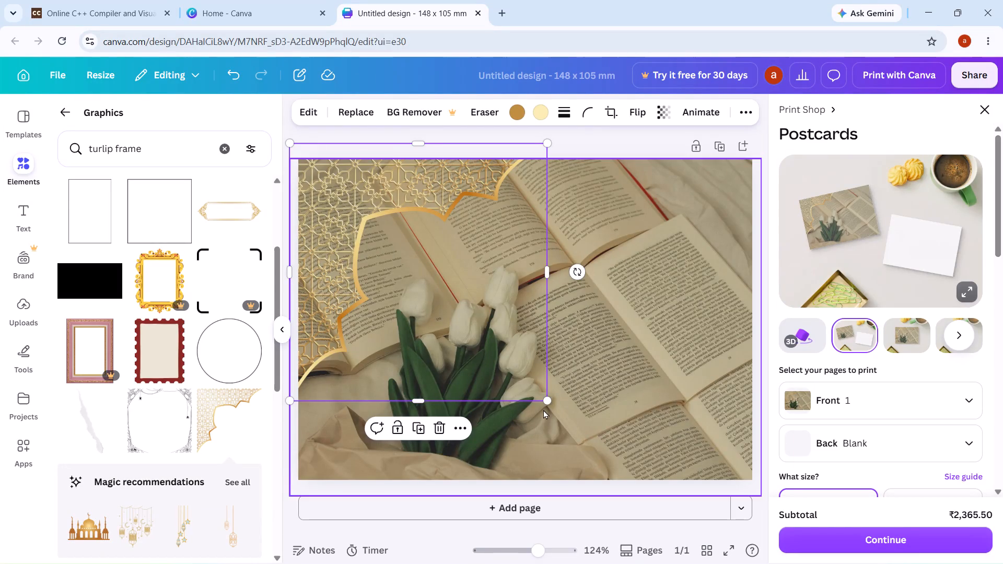
pyautogui.moveTo(546, 399); pyautogui.dragTo(439, 325)
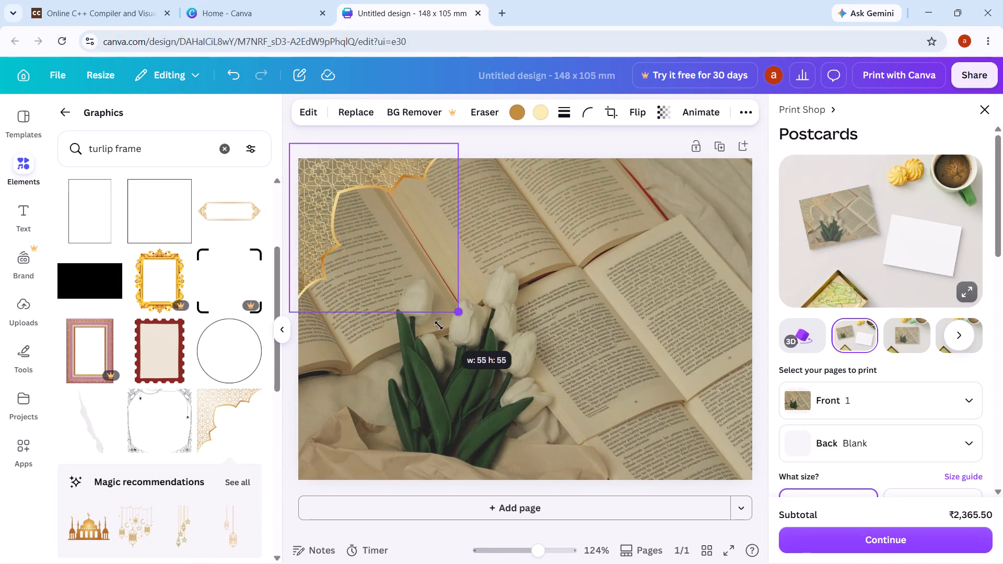
pyautogui.moveTo(439, 325); pyautogui.dragTo(399, 290)
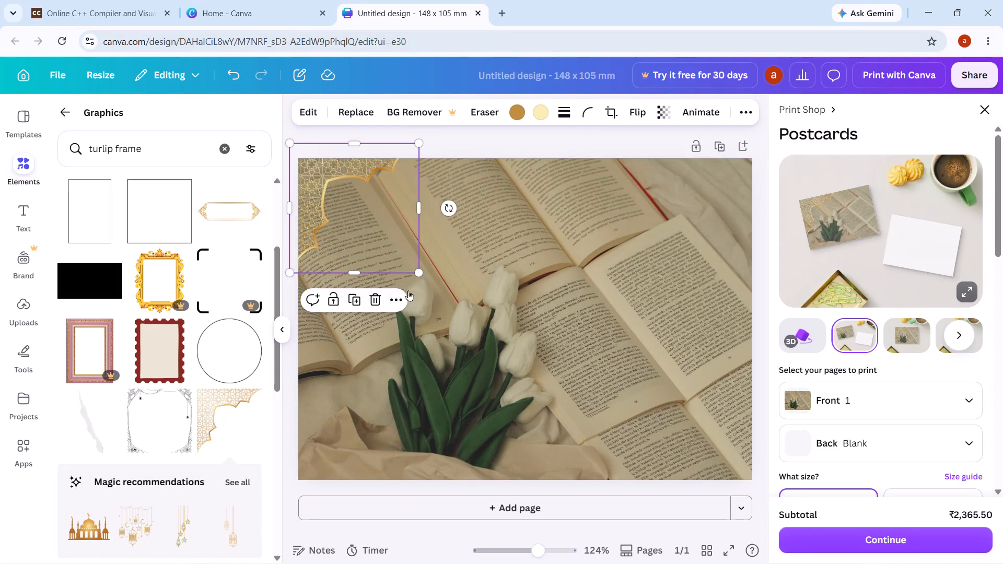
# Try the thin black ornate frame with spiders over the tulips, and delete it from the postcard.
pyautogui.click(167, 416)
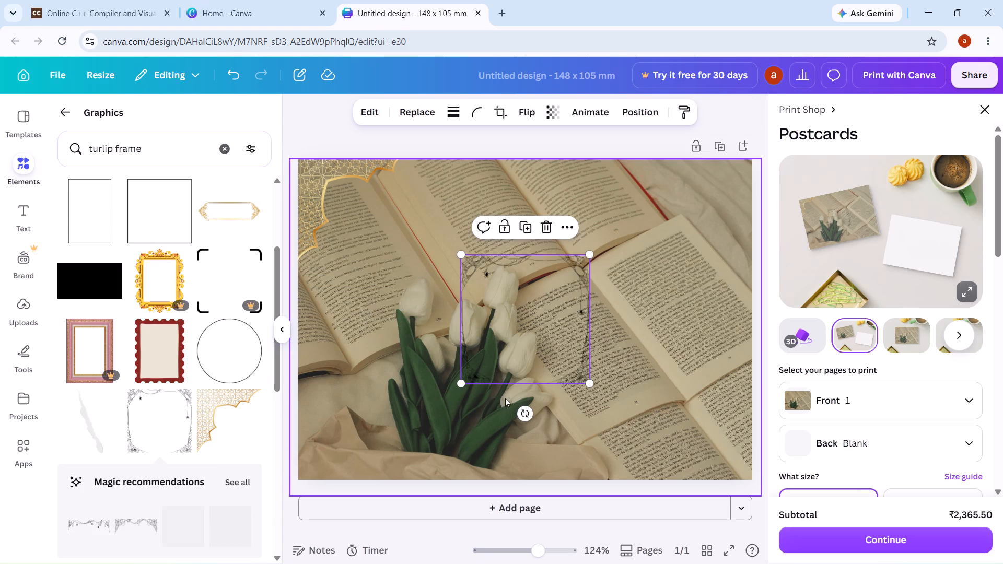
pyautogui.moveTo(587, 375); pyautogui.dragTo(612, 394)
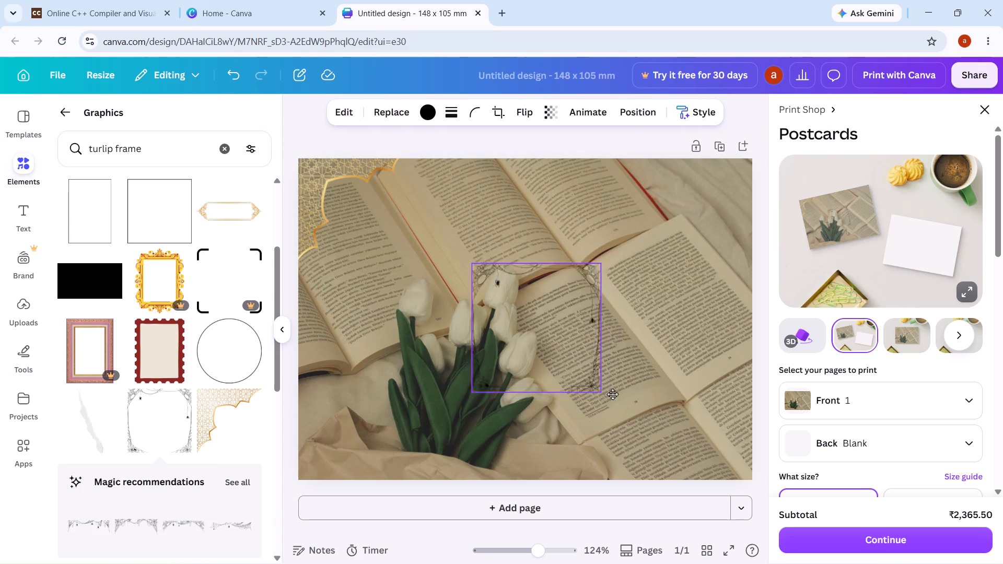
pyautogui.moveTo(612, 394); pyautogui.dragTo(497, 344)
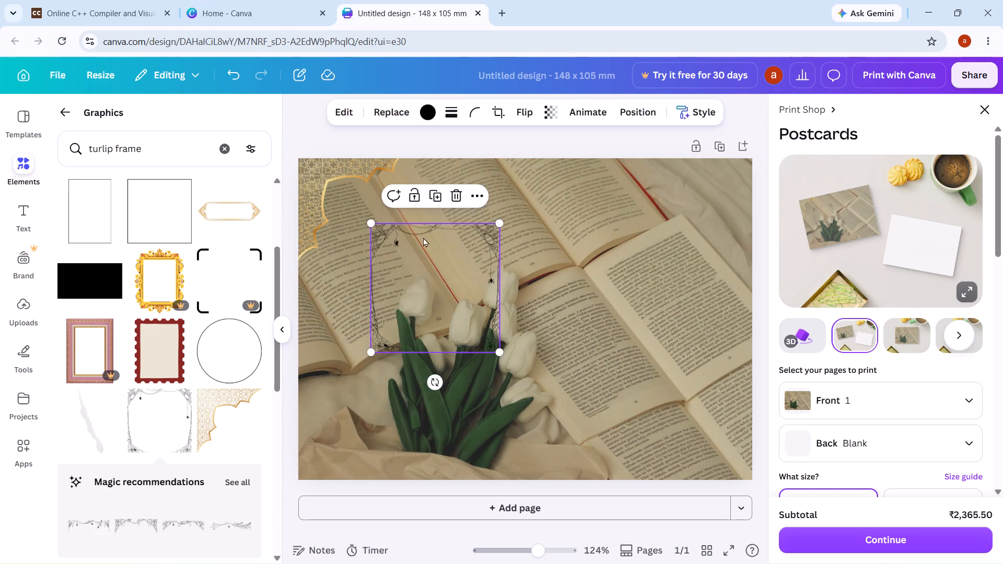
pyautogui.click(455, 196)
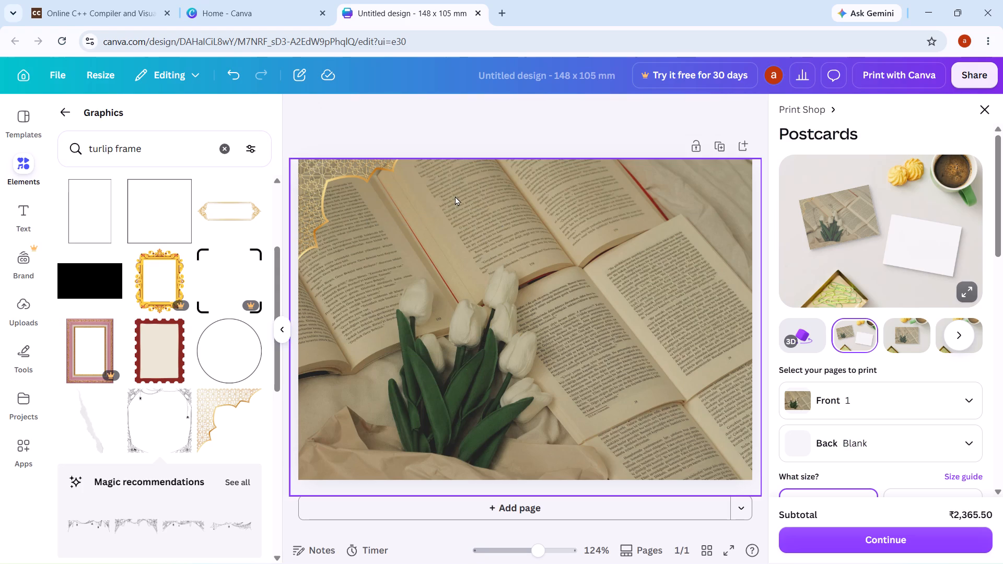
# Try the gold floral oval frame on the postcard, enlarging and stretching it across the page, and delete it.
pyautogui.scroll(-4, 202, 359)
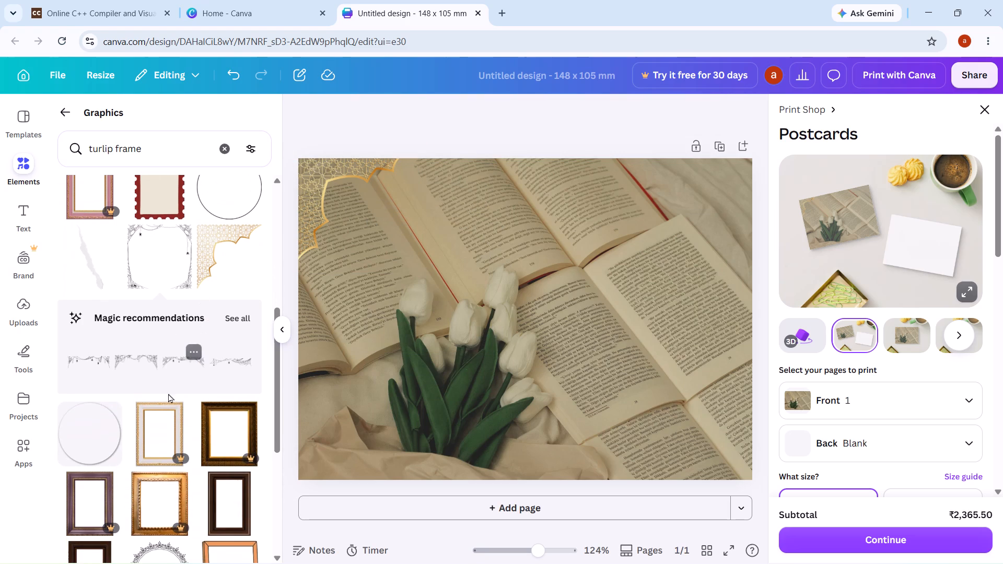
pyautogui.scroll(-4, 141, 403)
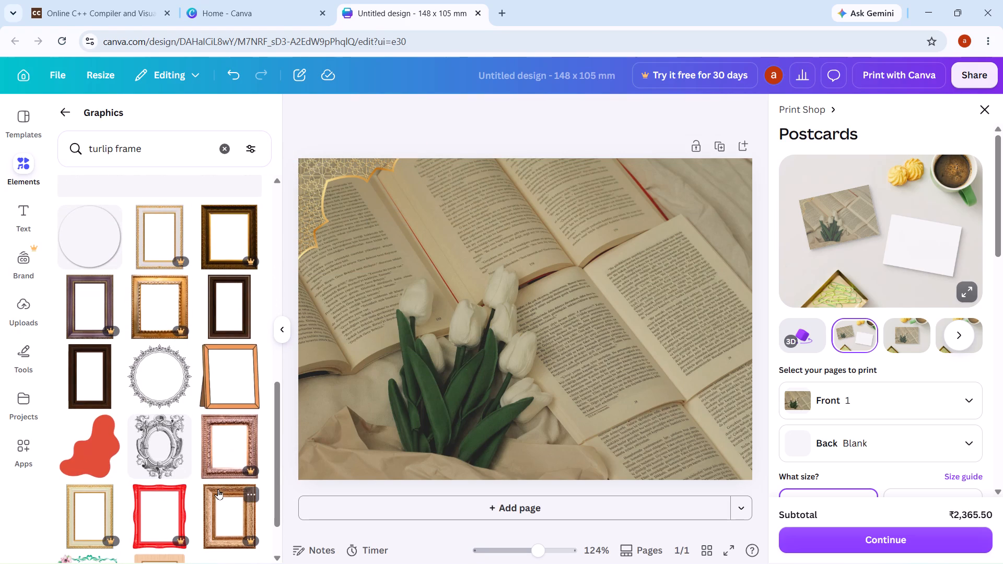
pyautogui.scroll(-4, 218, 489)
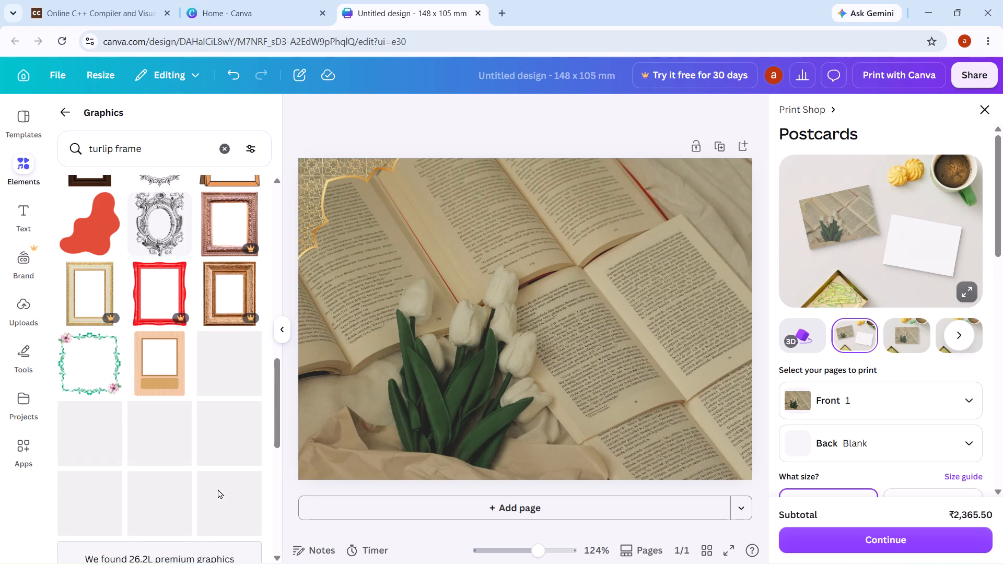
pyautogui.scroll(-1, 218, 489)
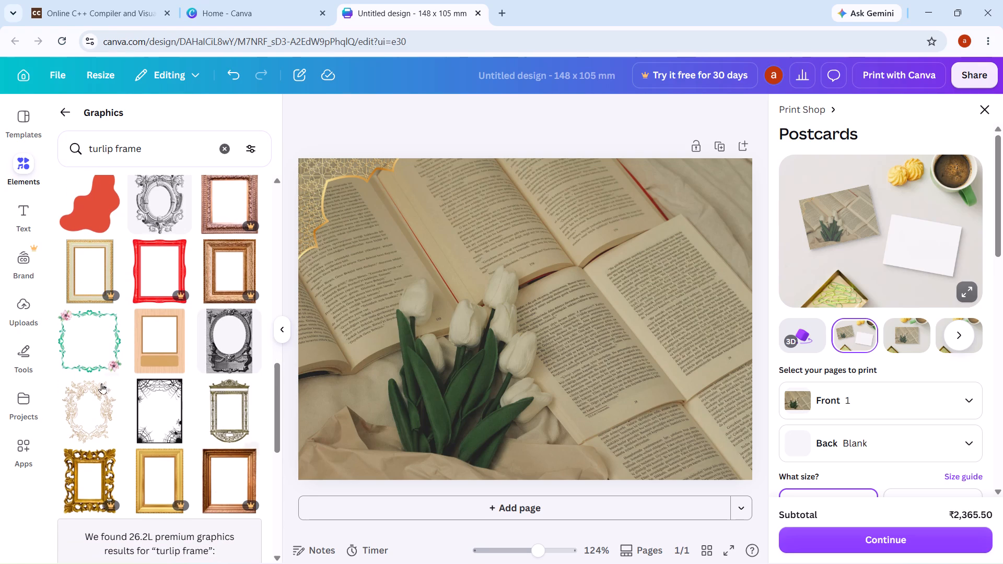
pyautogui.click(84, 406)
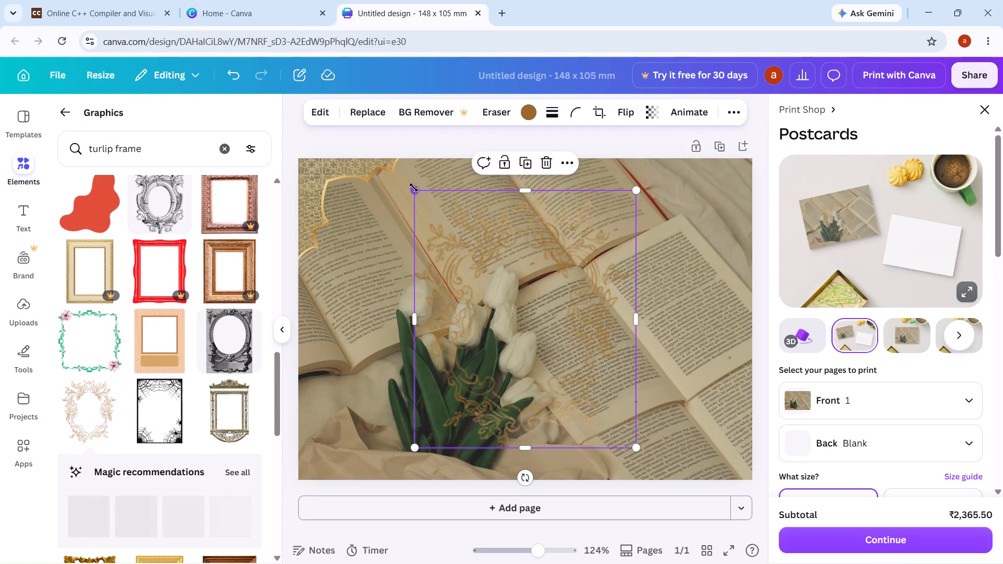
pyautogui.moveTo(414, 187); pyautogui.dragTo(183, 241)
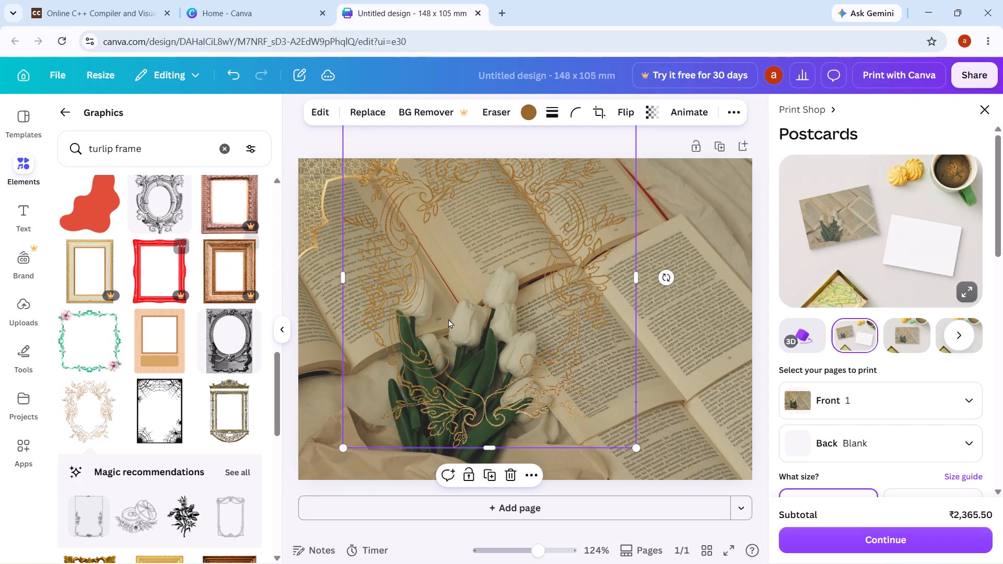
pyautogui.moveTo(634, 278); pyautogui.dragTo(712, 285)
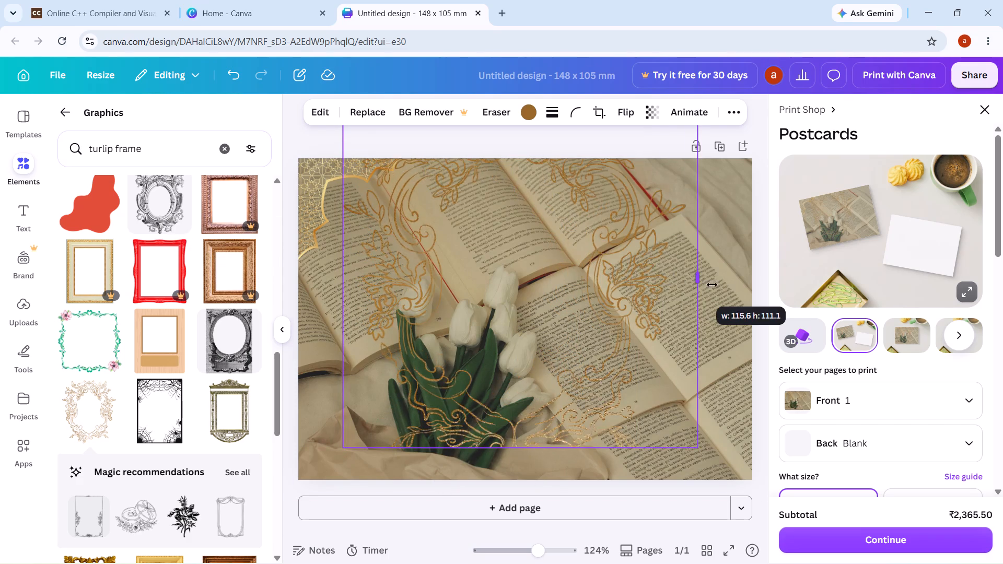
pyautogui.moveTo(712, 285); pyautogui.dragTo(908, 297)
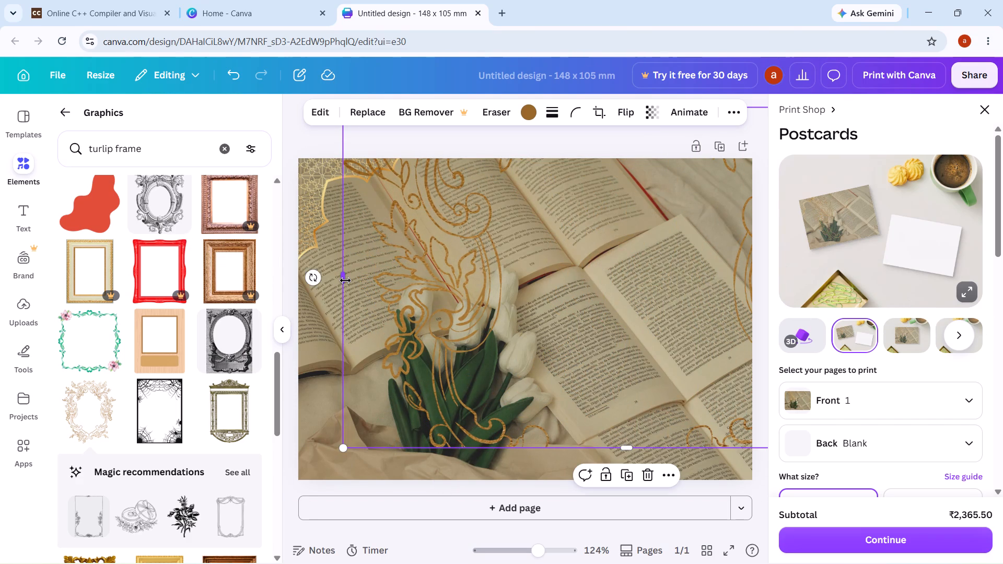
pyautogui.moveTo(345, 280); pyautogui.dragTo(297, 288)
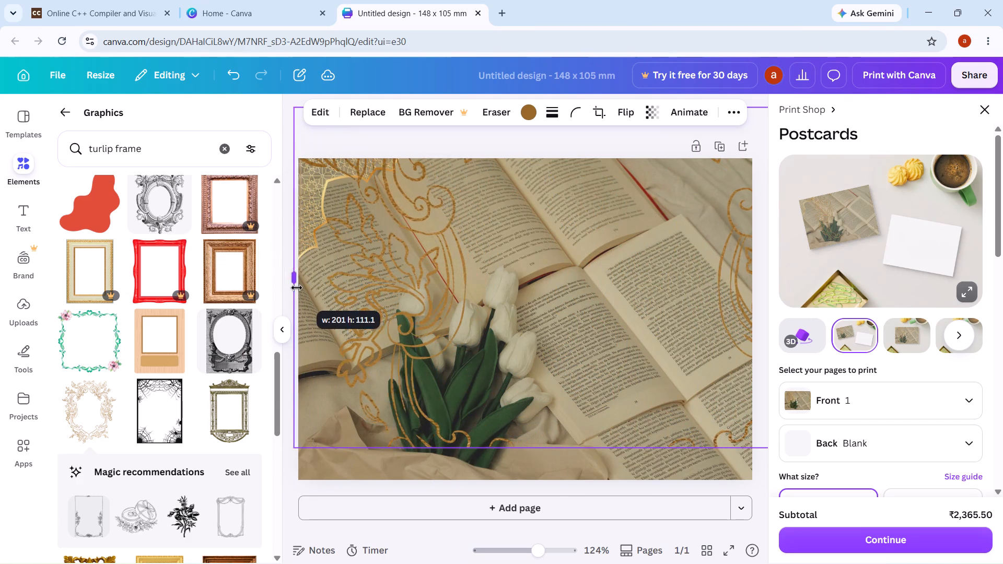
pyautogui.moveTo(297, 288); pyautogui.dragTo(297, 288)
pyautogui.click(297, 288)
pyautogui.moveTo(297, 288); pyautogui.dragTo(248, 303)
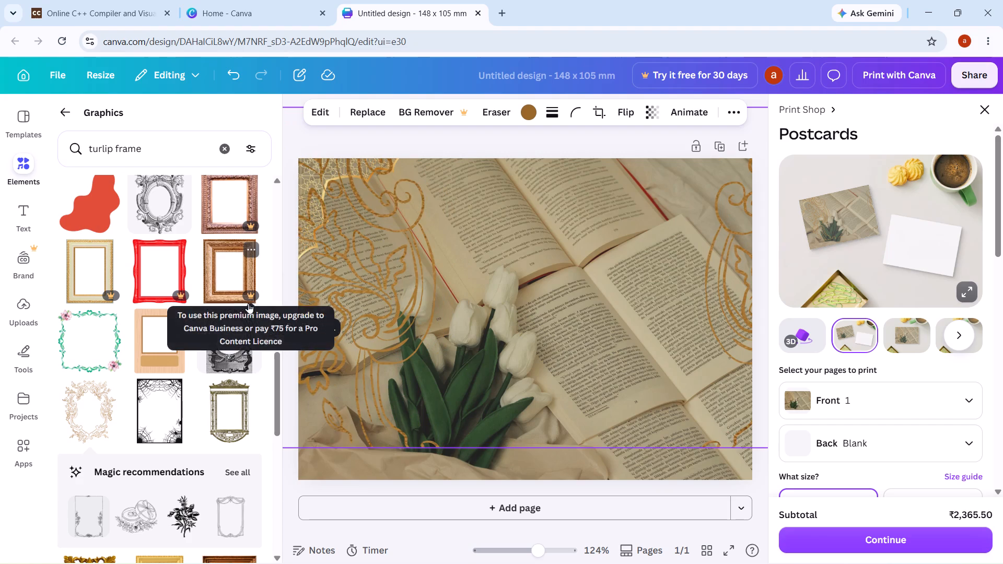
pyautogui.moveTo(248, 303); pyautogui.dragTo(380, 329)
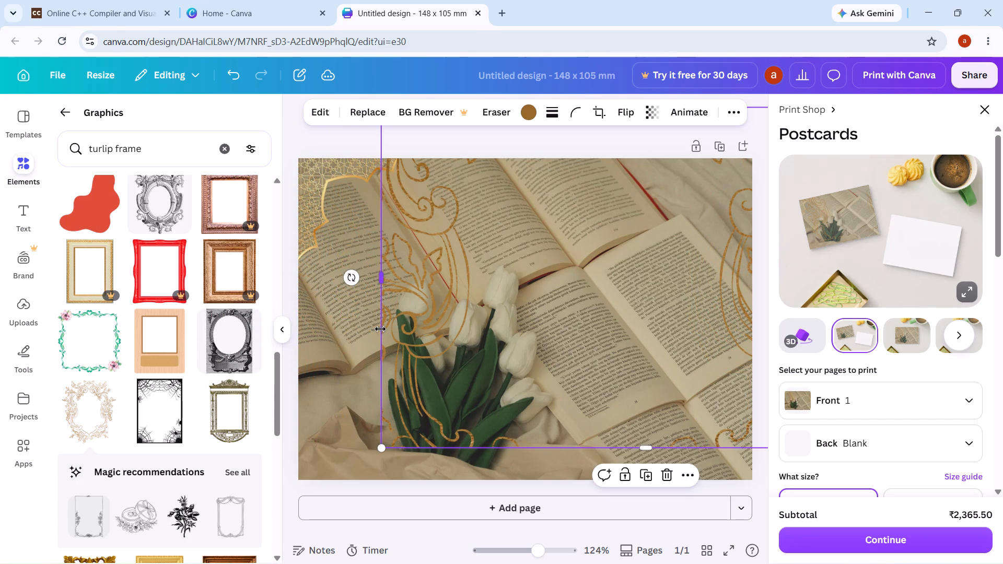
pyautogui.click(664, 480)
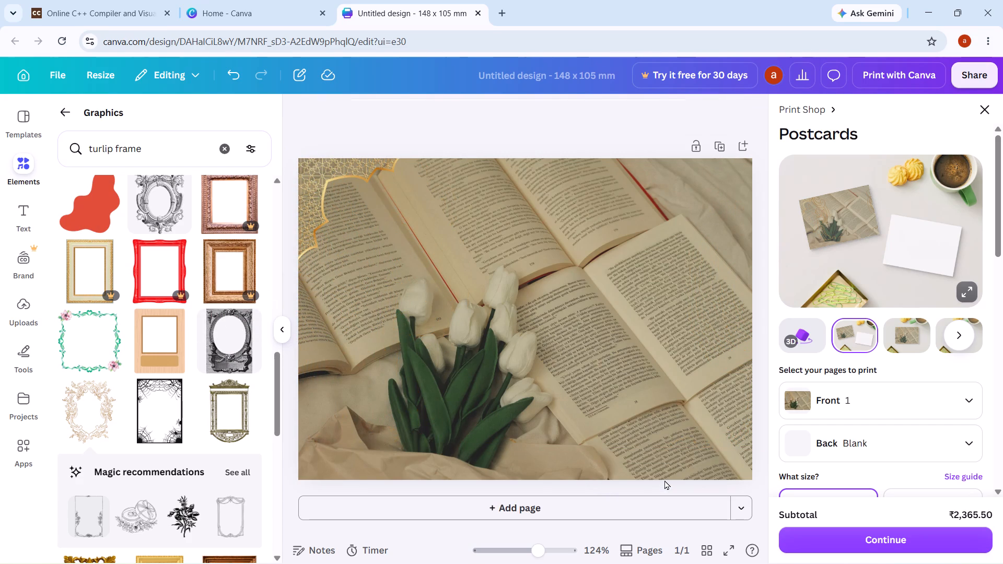
# Add a second gold lattice corner ornament, move it to the postcard's lower-right area and shrink it slightly.
pyautogui.scroll(-4, 169, 305)
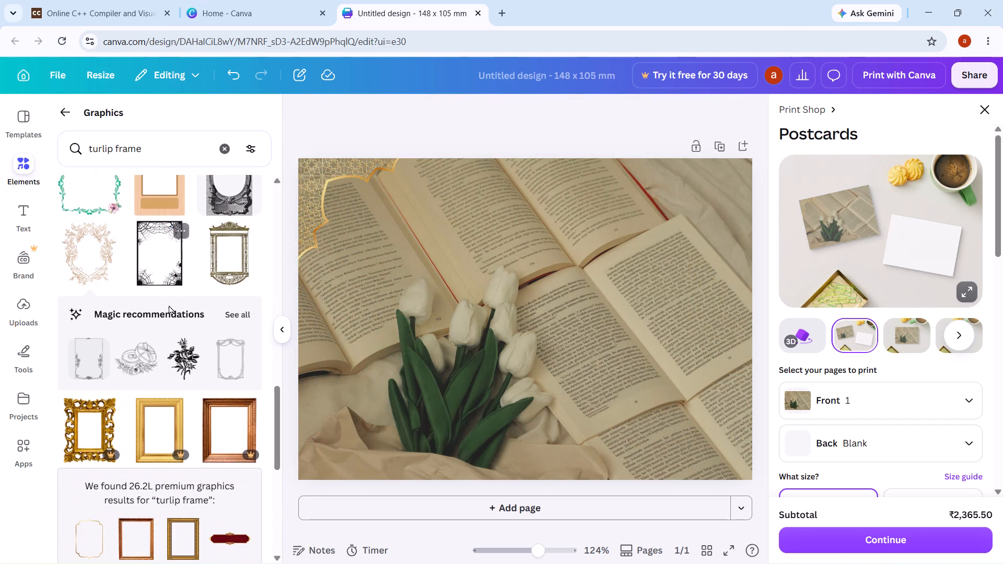
pyautogui.scroll(-2, 169, 305)
pyautogui.scroll(5, 169, 305)
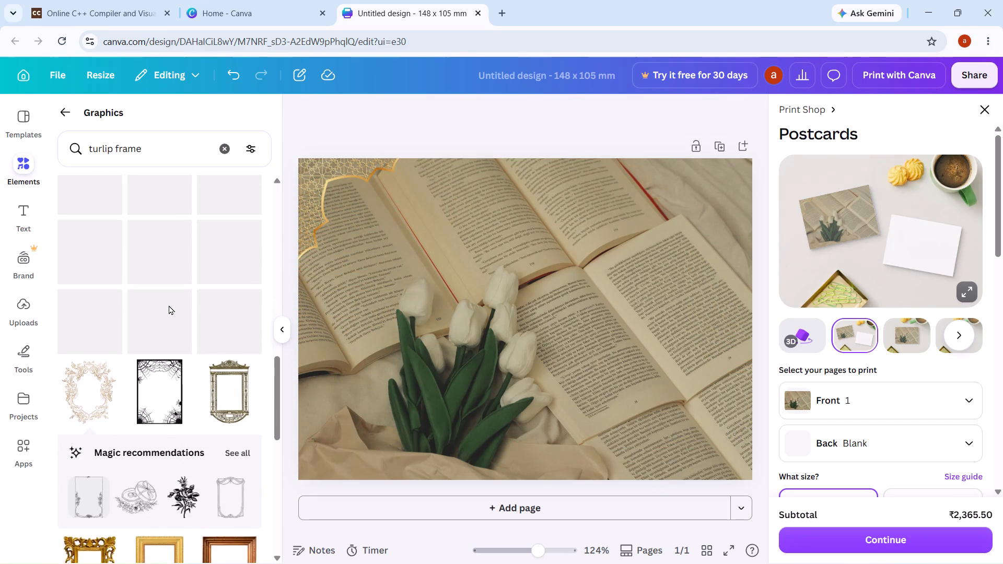
pyautogui.scroll(5, 169, 305)
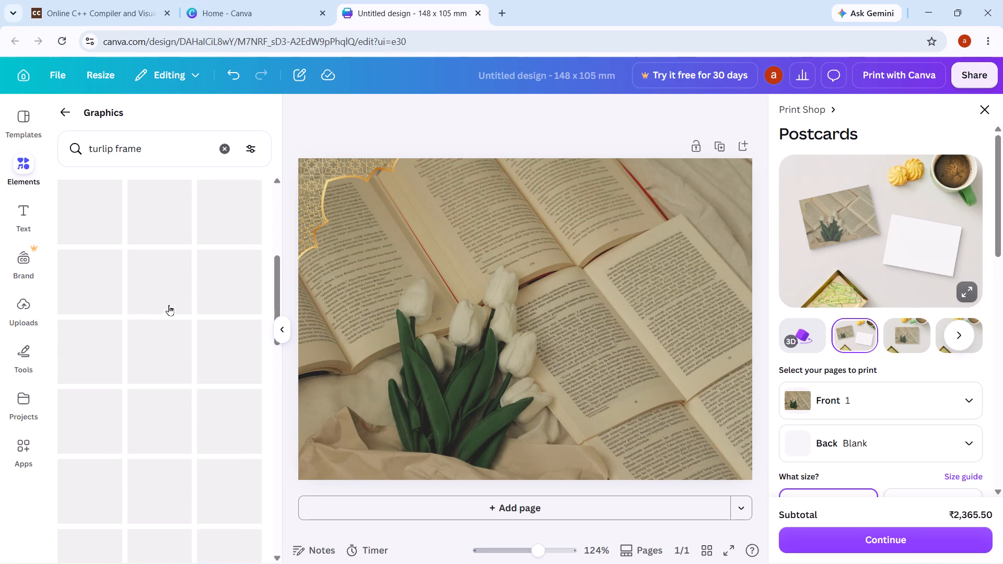
pyautogui.click(221, 292)
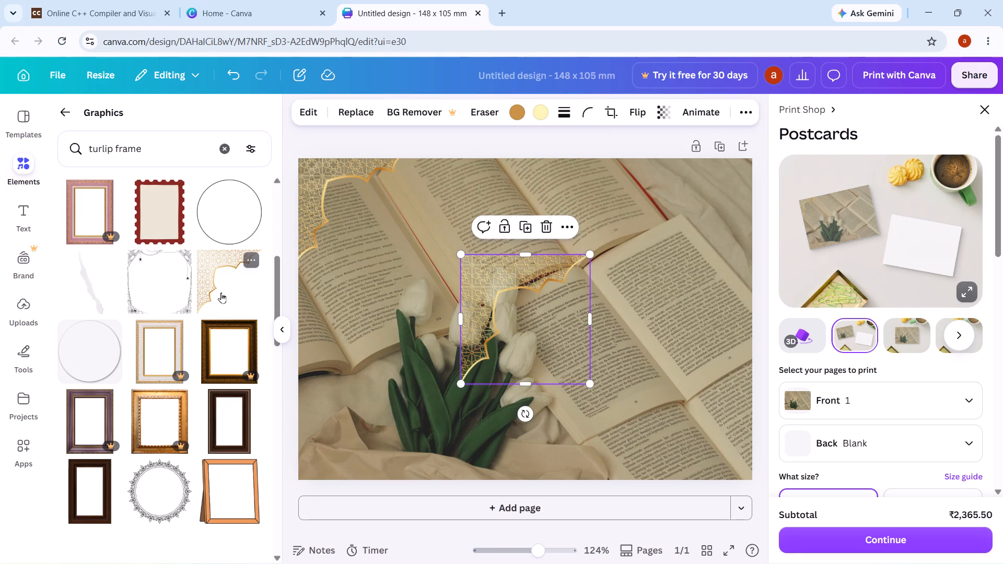
pyautogui.moveTo(471, 327); pyautogui.dragTo(496, 341)
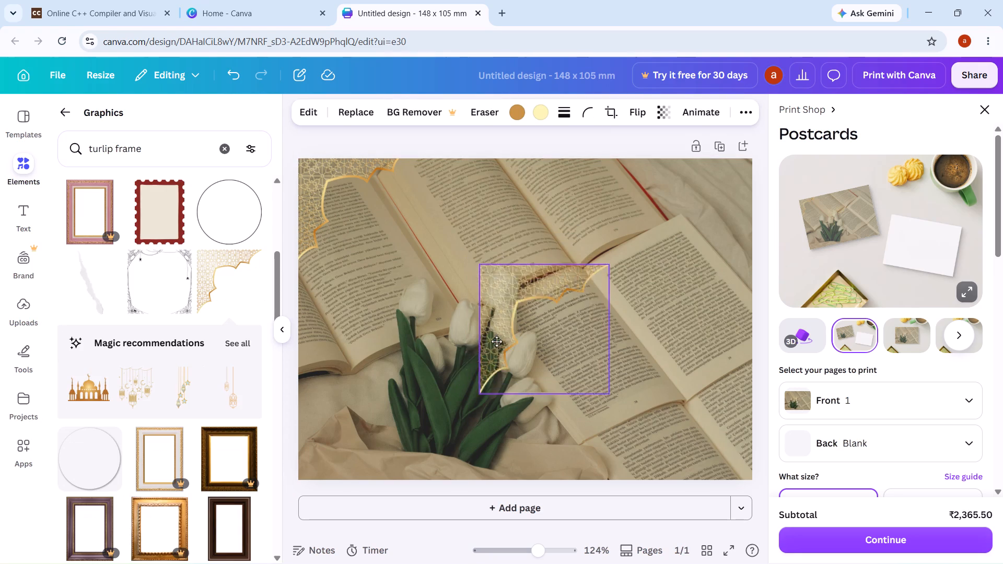
pyautogui.moveTo(496, 341); pyautogui.dragTo(630, 436)
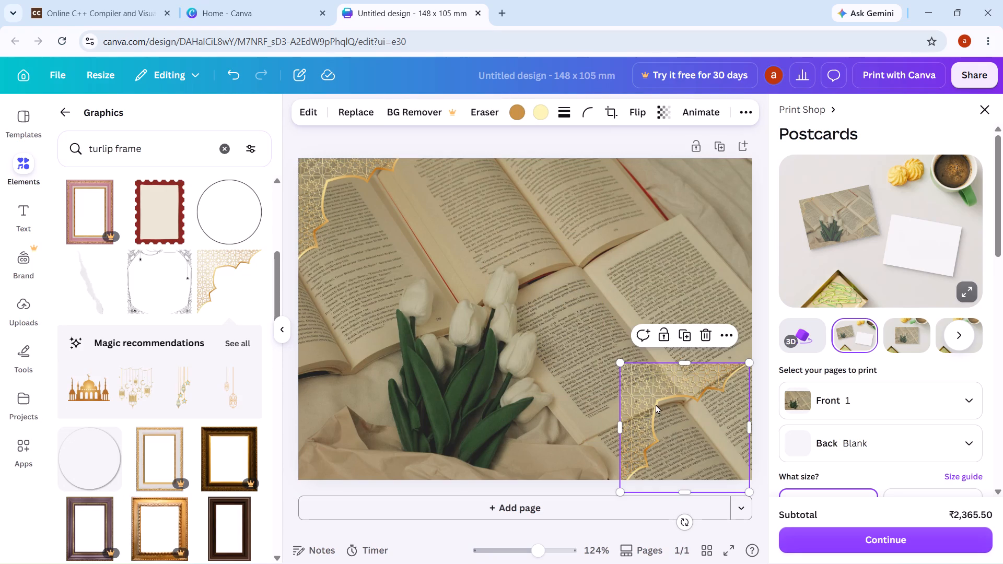
pyautogui.moveTo(656, 404); pyautogui.dragTo(602, 346)
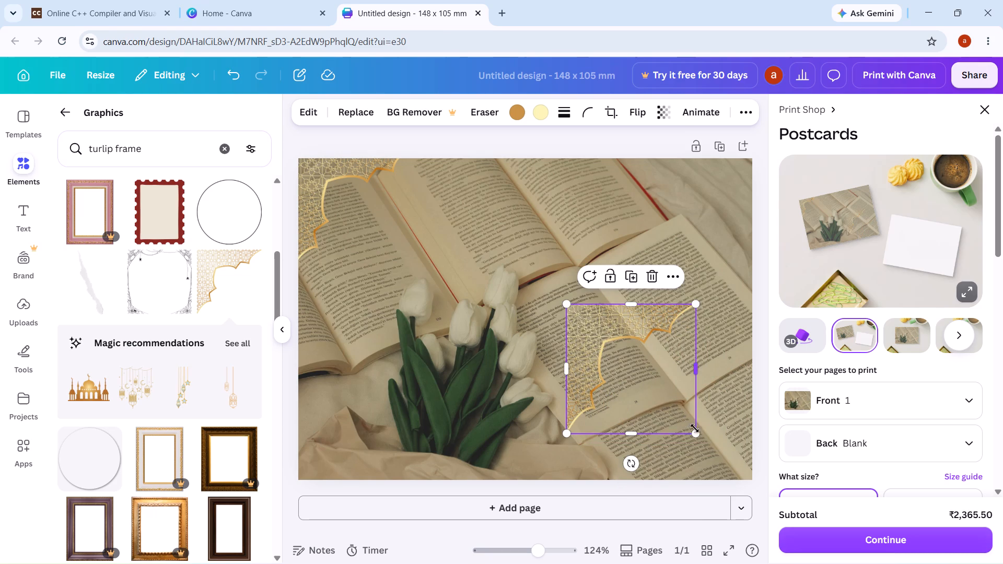
pyautogui.click(696, 432)
pyautogui.moveTo(696, 432); pyautogui.dragTo(770, 346)
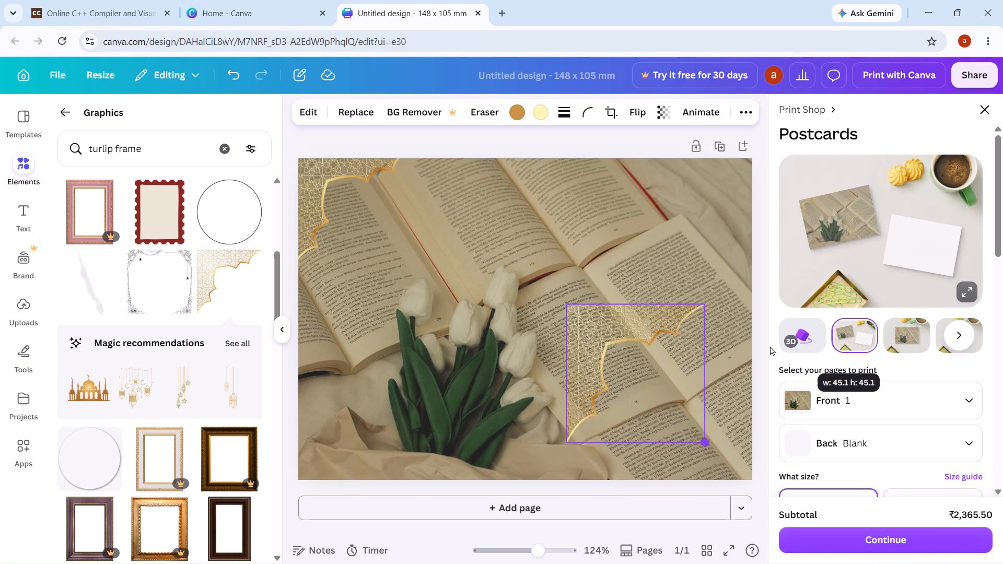
pyautogui.moveTo(770, 346); pyautogui.dragTo(715, 379)
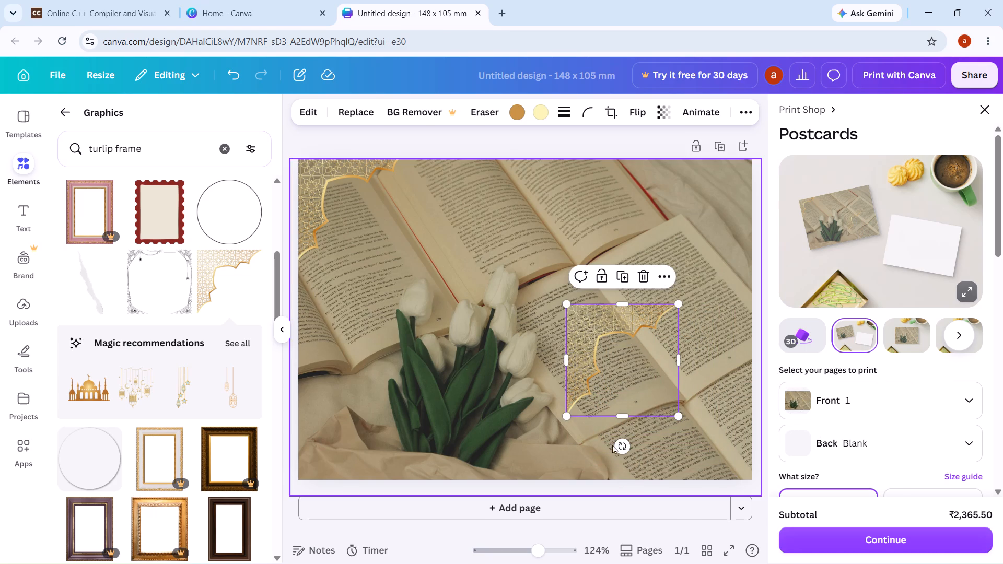
# Rotate the second lattice ornament about half a turn so its corner points to the postcard's bottom-right.
pyautogui.click(617, 448)
pyautogui.moveTo(617, 448); pyautogui.dragTo(597, 449)
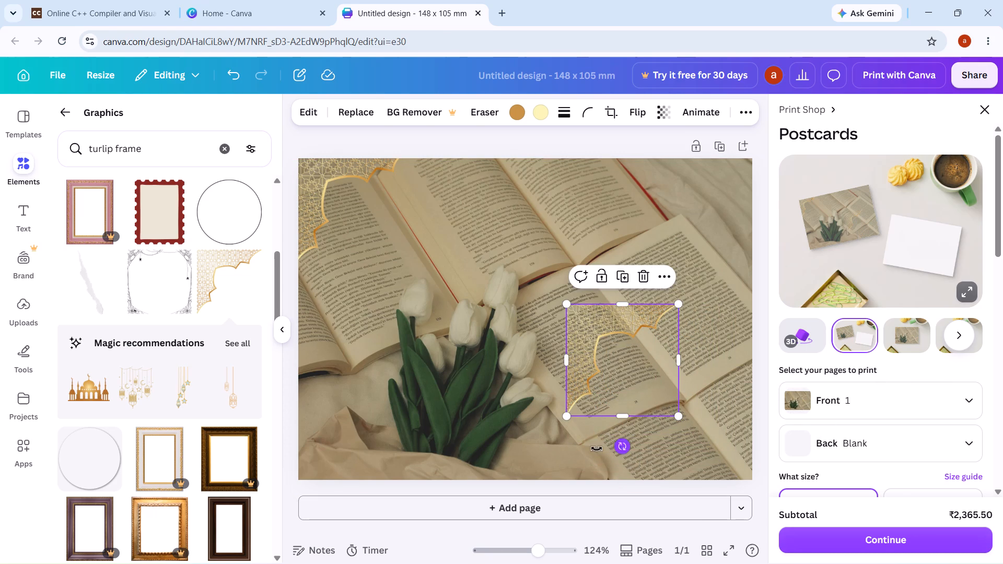
pyautogui.moveTo(597, 449); pyautogui.dragTo(557, 297)
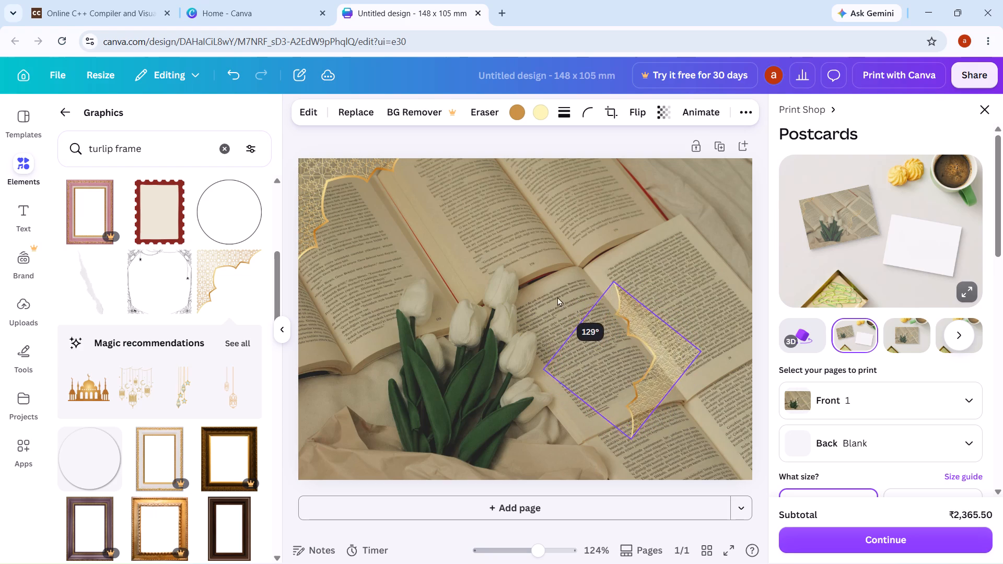
pyautogui.moveTo(557, 297); pyautogui.dragTo(596, 256)
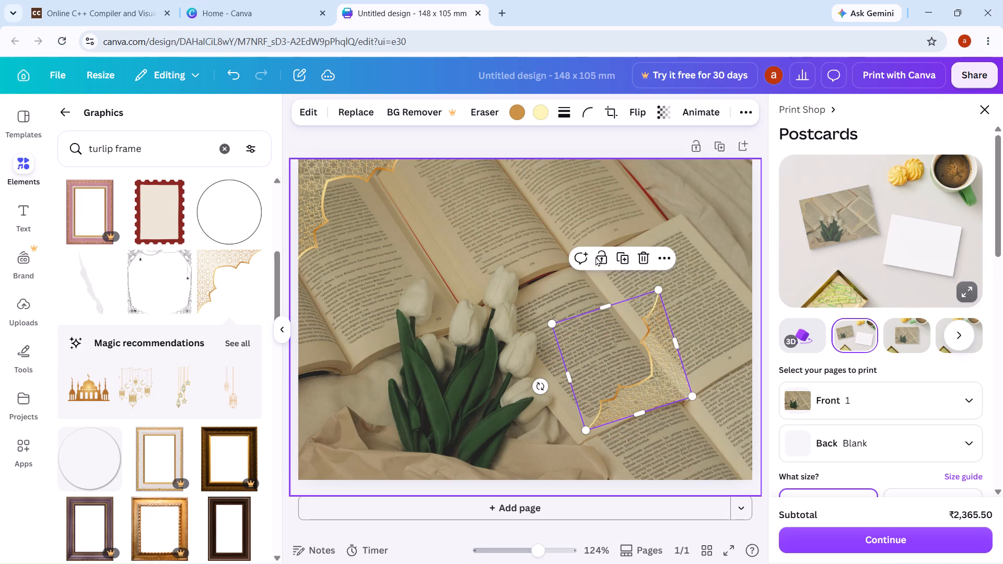
pyautogui.moveTo(690, 359); pyautogui.dragTo(661, 363)
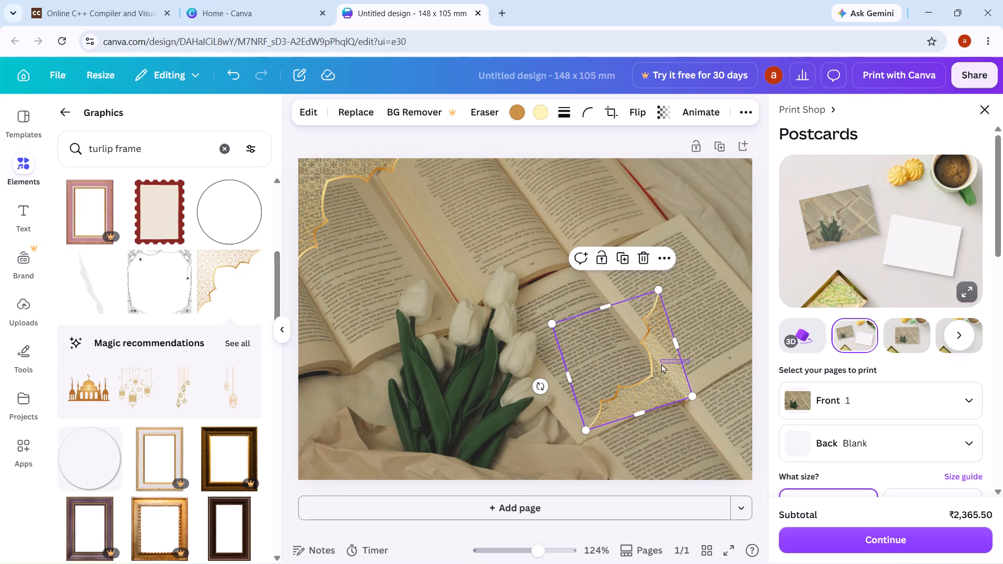
pyautogui.moveTo(661, 363); pyautogui.dragTo(672, 388)
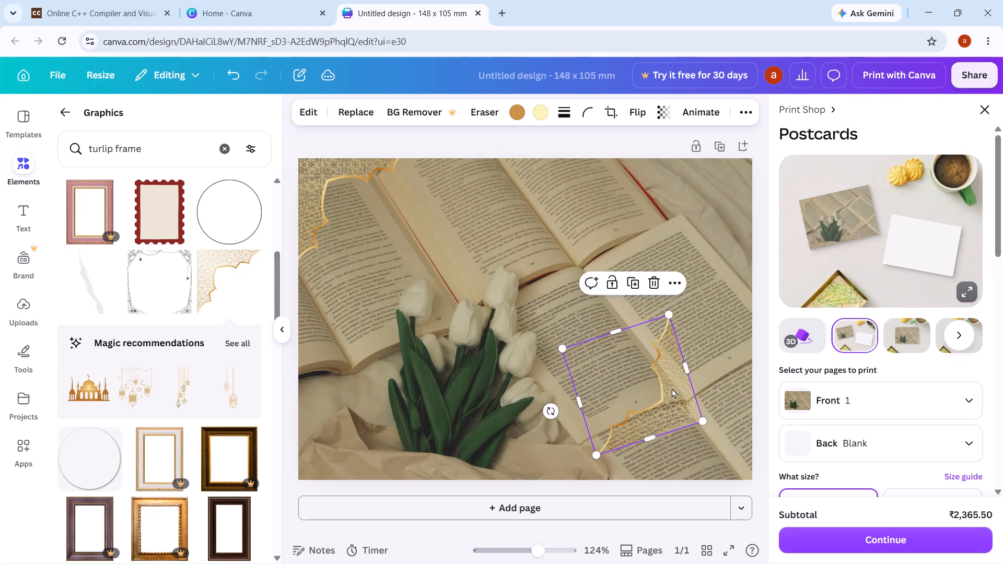
pyautogui.moveTo(552, 408); pyautogui.dragTo(547, 396)
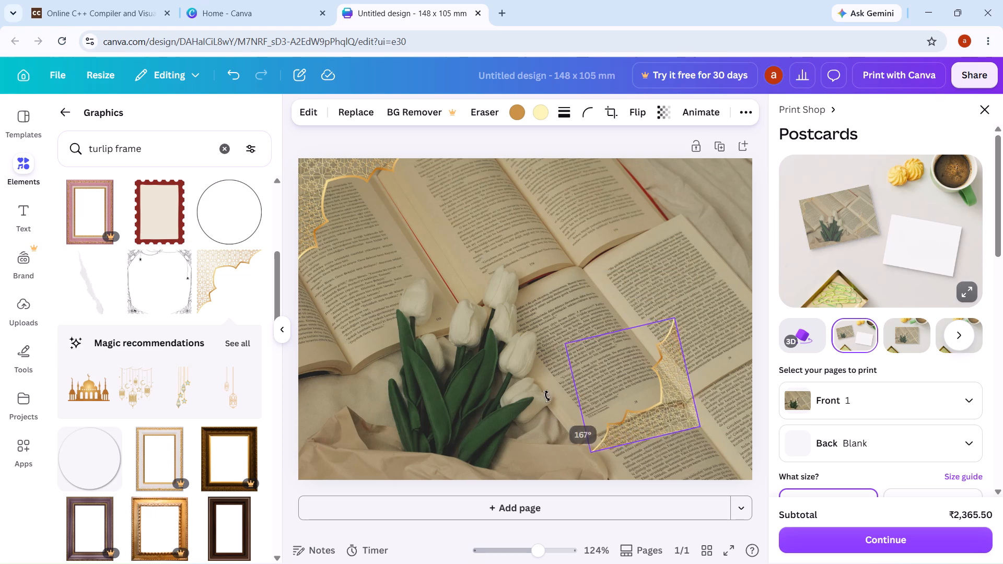
pyautogui.moveTo(547, 396); pyautogui.dragTo(549, 387)
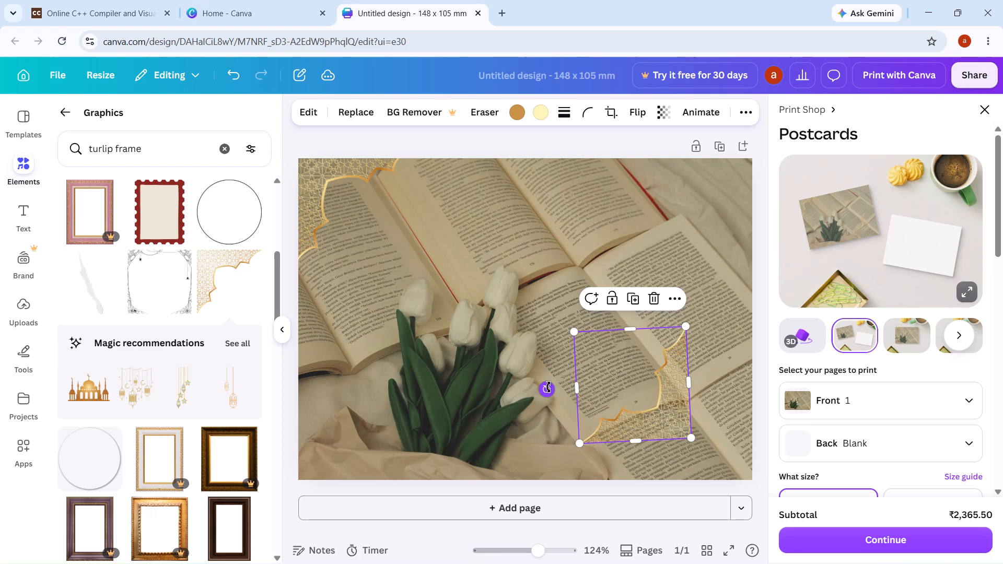
# Enlarge the rotated lattice ornament slightly and fit it into the postcard's bottom-right corner.
pyautogui.moveTo(691, 437); pyautogui.dragTo(704, 449)
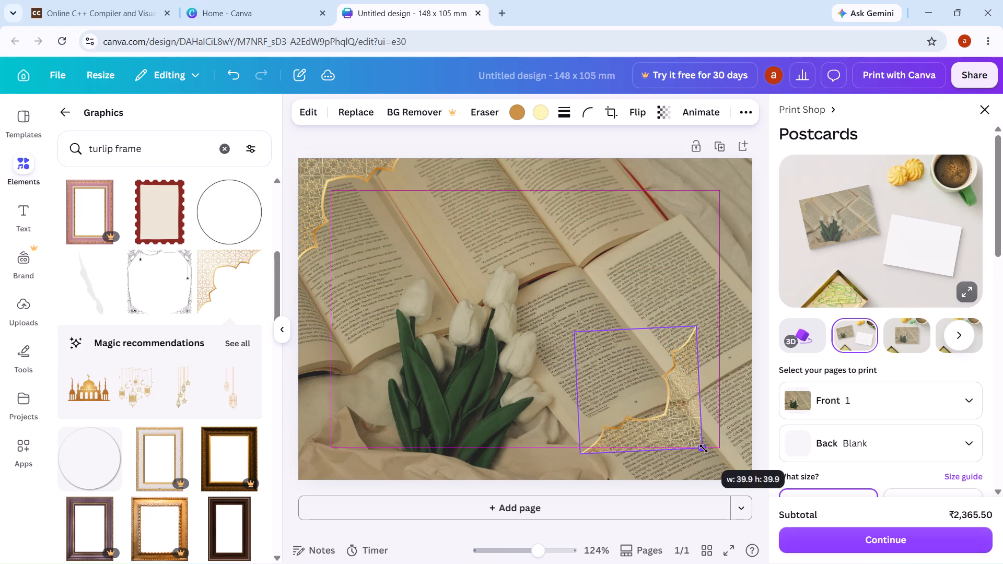
pyautogui.moveTo(704, 449); pyautogui.dragTo(725, 460)
pyautogui.moveTo(667, 406); pyautogui.dragTo(686, 419)
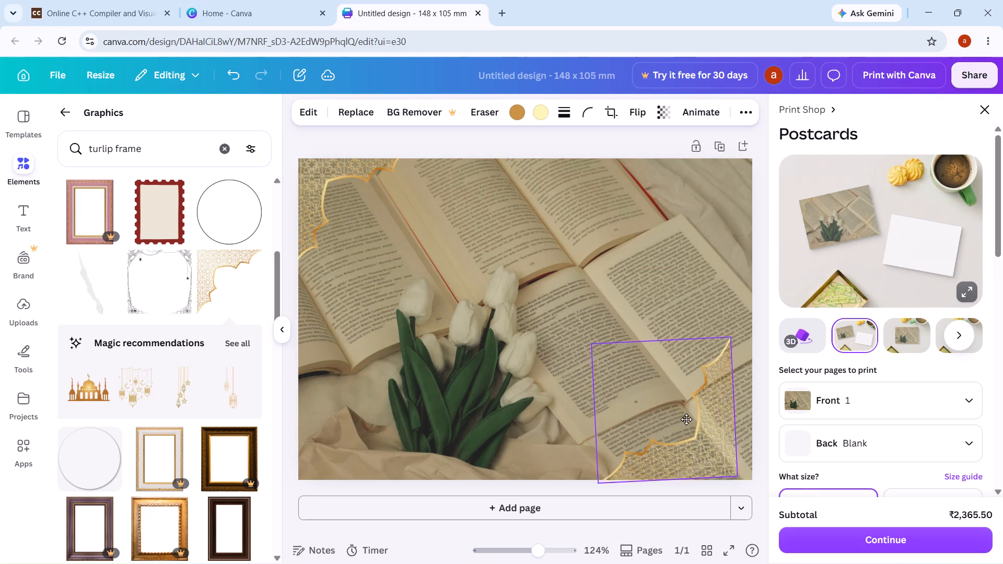
pyautogui.moveTo(686, 419); pyautogui.dragTo(705, 424)
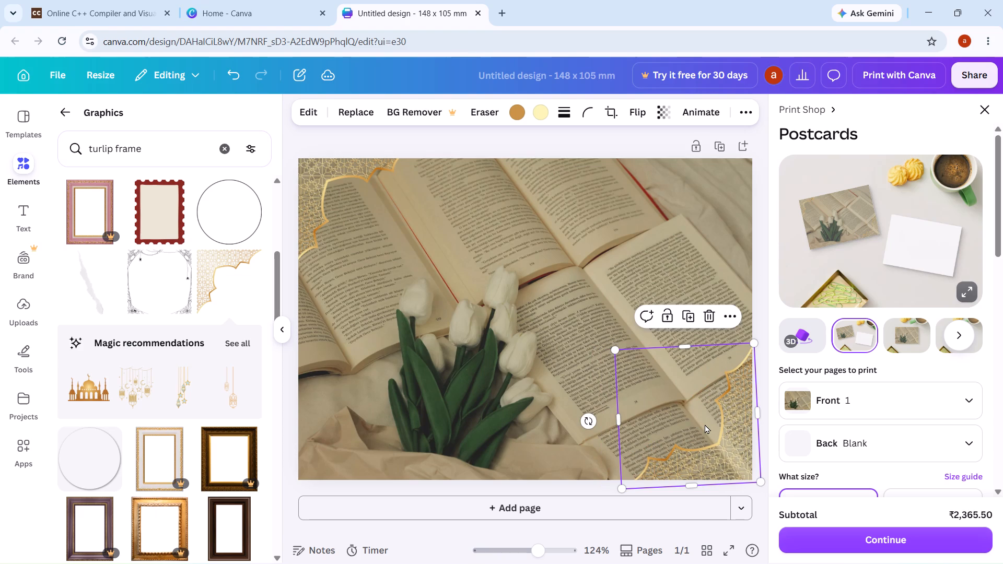
pyautogui.moveTo(618, 351); pyautogui.dragTo(628, 361)
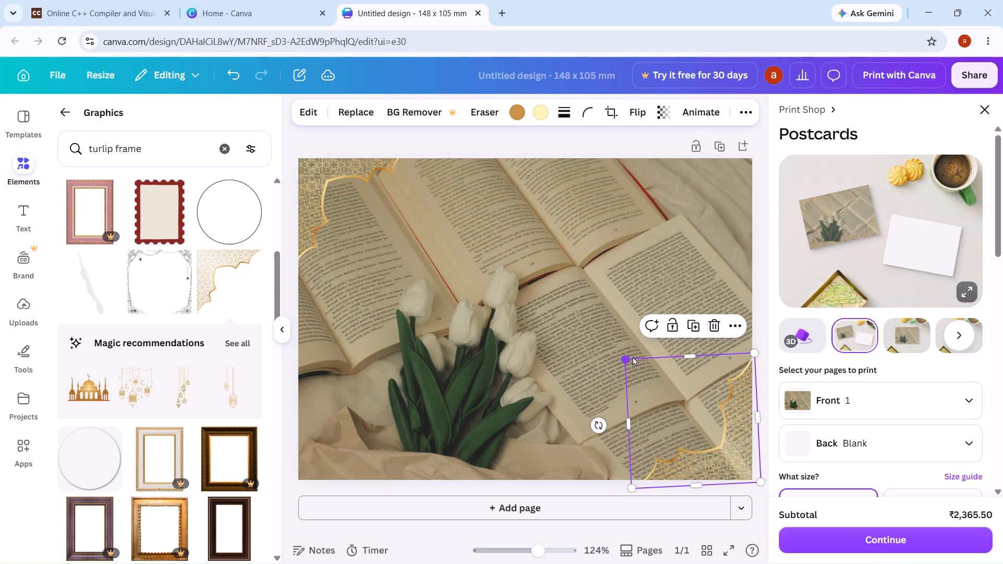
pyautogui.click(572, 295)
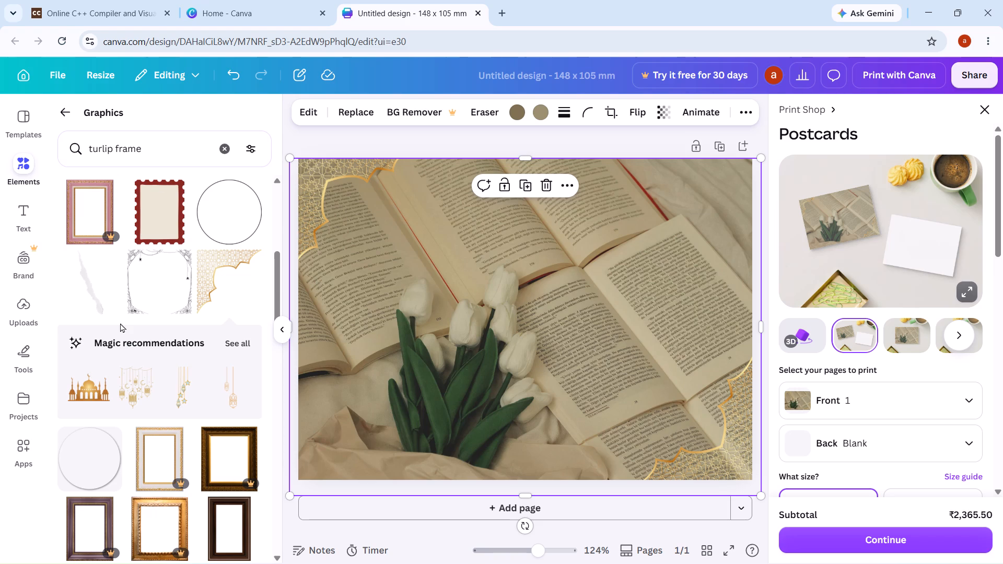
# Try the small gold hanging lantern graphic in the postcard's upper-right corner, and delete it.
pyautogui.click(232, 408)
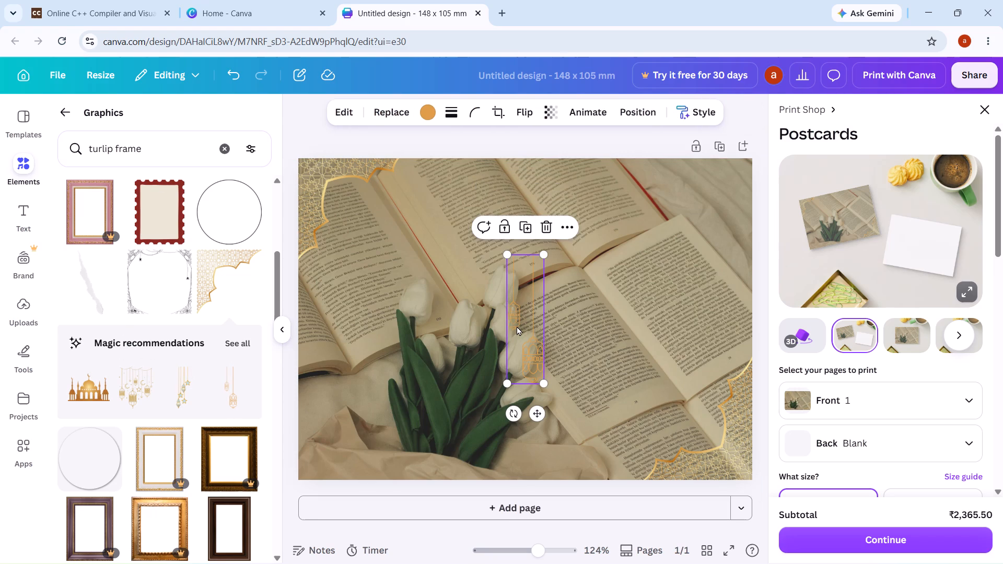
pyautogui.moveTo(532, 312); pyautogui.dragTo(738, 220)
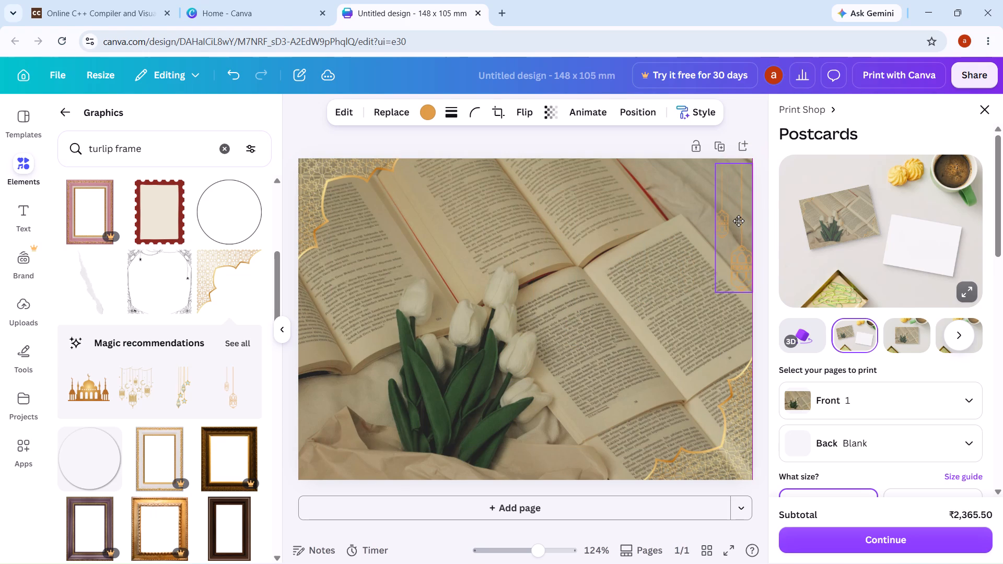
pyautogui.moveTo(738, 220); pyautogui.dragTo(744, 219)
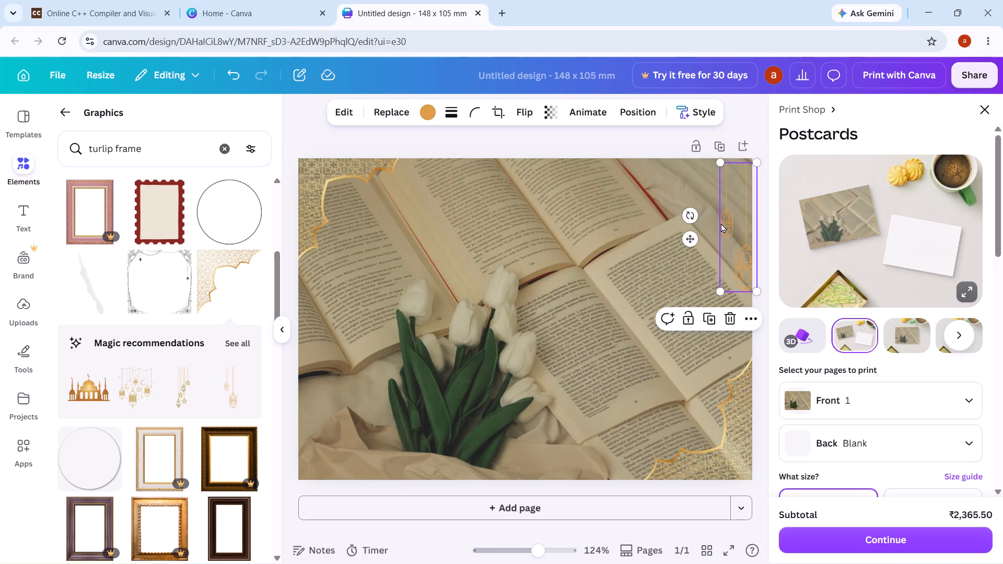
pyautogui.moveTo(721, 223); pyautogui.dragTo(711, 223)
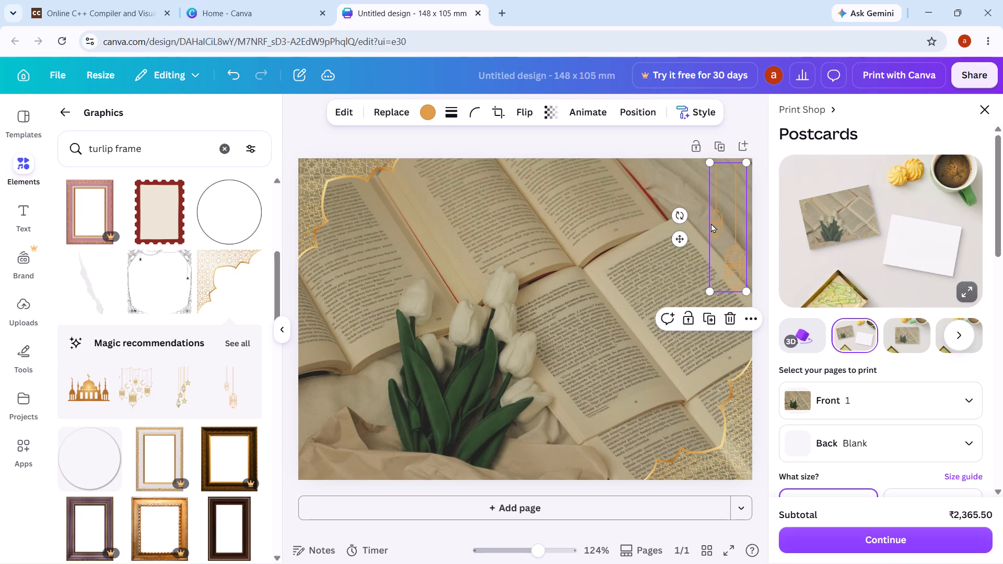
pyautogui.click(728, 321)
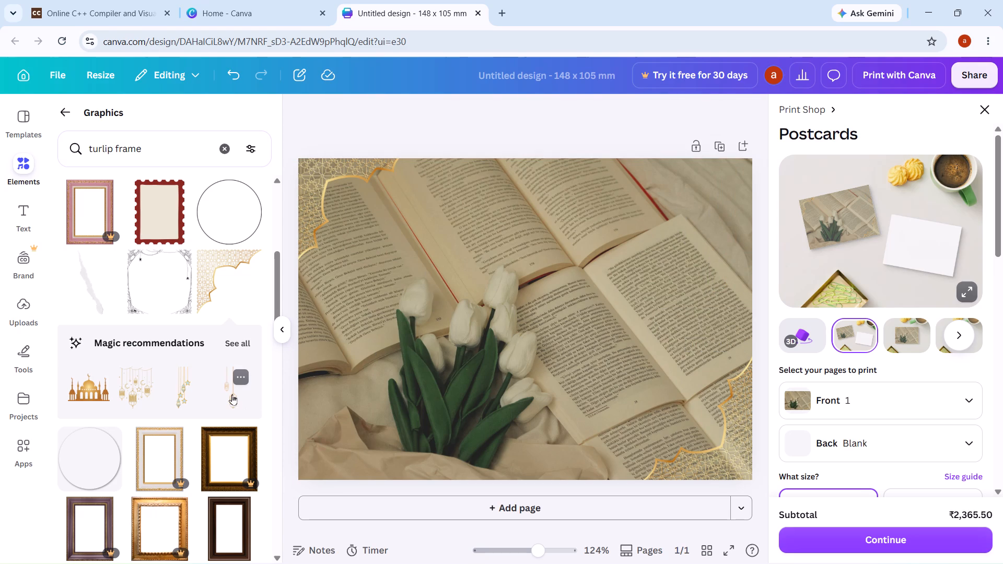
# Add the hanging lanterns-and-stars graphic, shrink it to a small ornament and hang it from the postcard's top-right corner.
pyautogui.hscroll(-2, 208, 390)
pyautogui.scroll(-1, 208, 390)
pyautogui.click(182, 350)
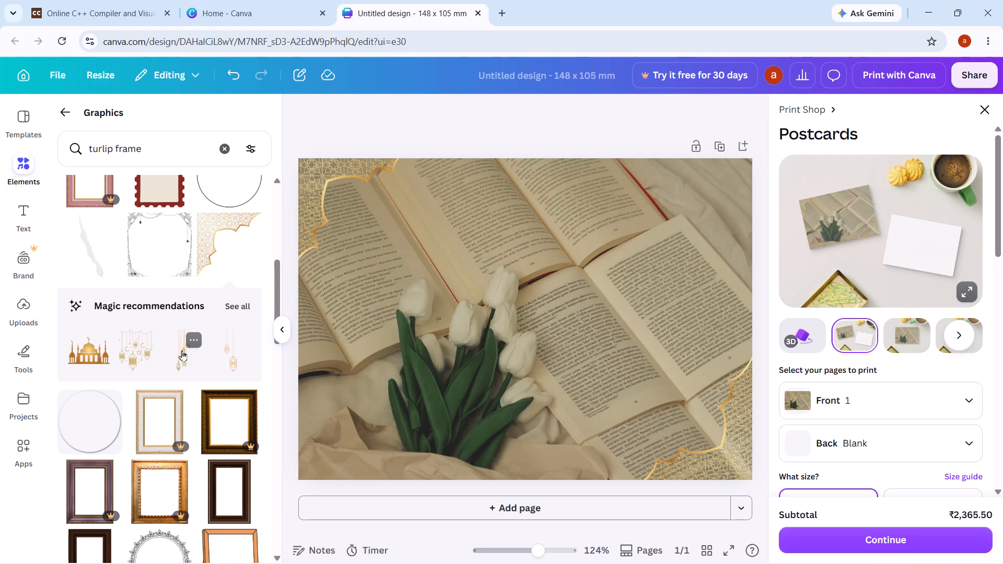
pyautogui.moveTo(536, 293); pyautogui.dragTo(702, 216)
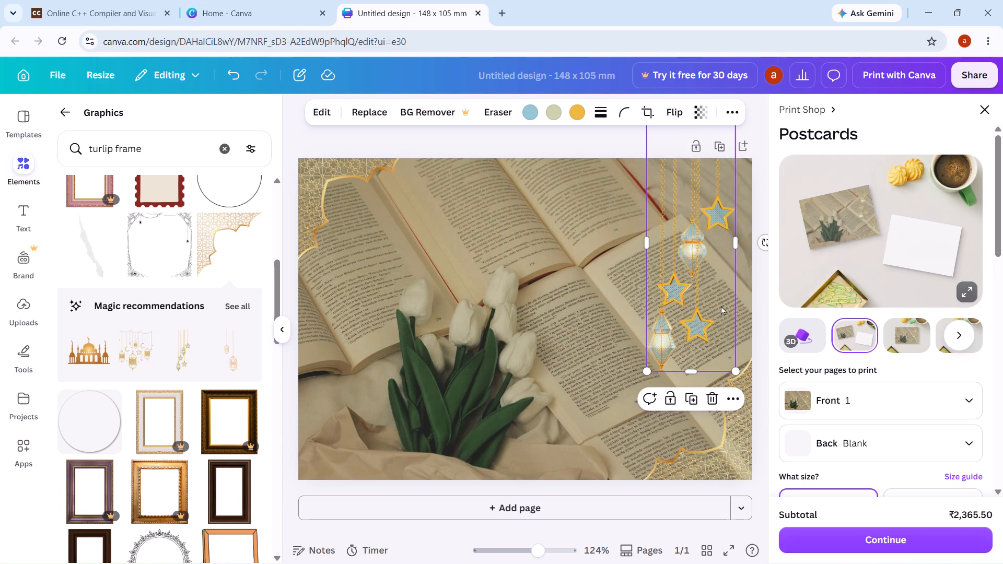
pyautogui.moveTo(737, 371); pyautogui.dragTo(725, 344)
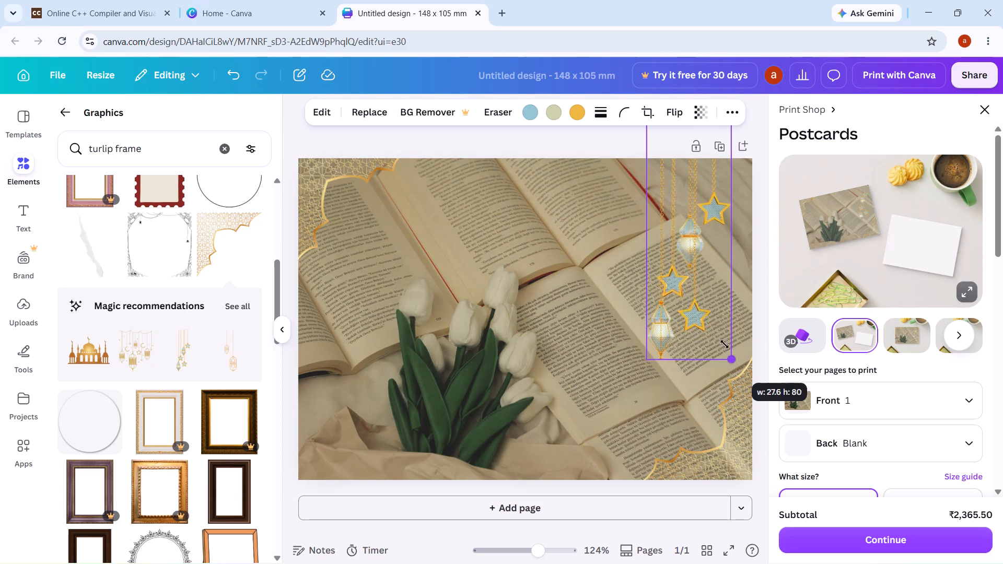
pyautogui.moveTo(725, 344); pyautogui.dragTo(715, 328)
pyautogui.moveTo(681, 261); pyautogui.dragTo(726, 287)
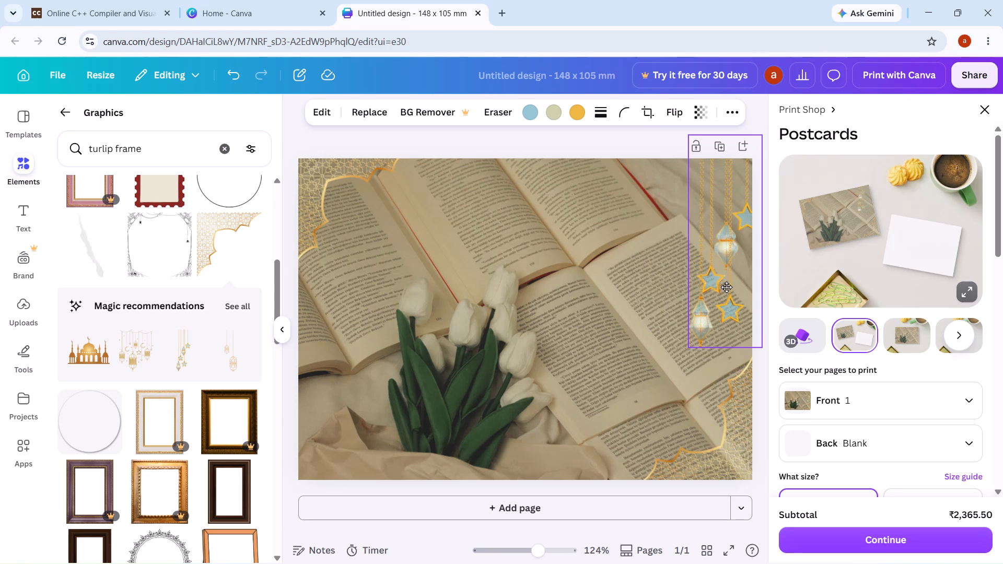
pyautogui.moveTo(726, 287); pyautogui.dragTo(698, 335)
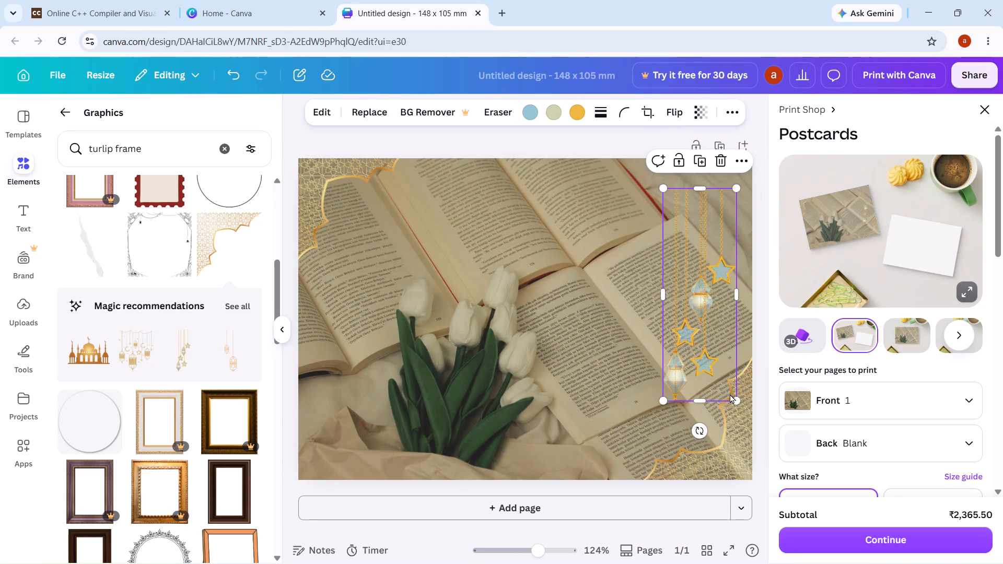
pyautogui.moveTo(733, 396); pyautogui.dragTo(718, 366)
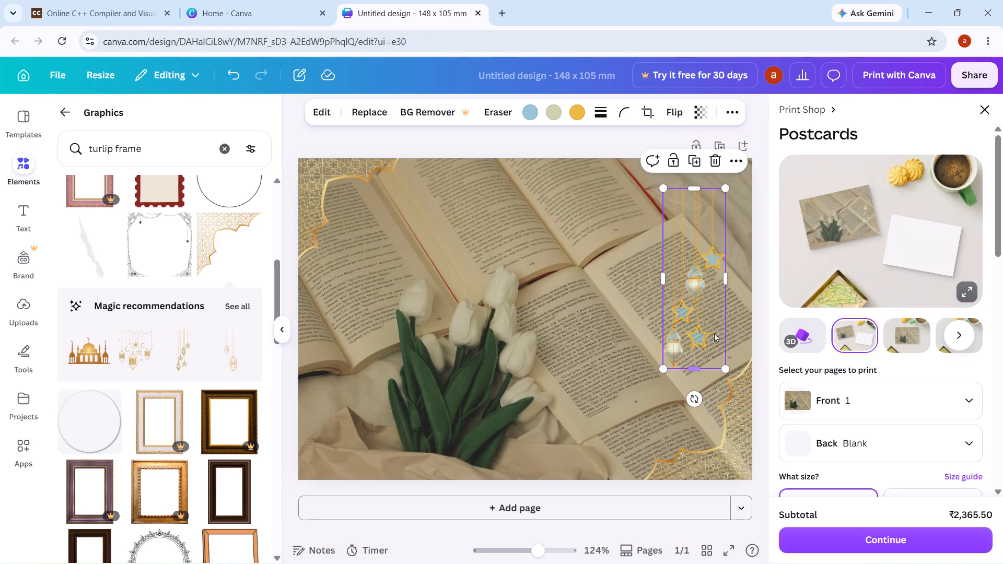
pyautogui.moveTo(699, 314); pyautogui.dragTo(727, 284)
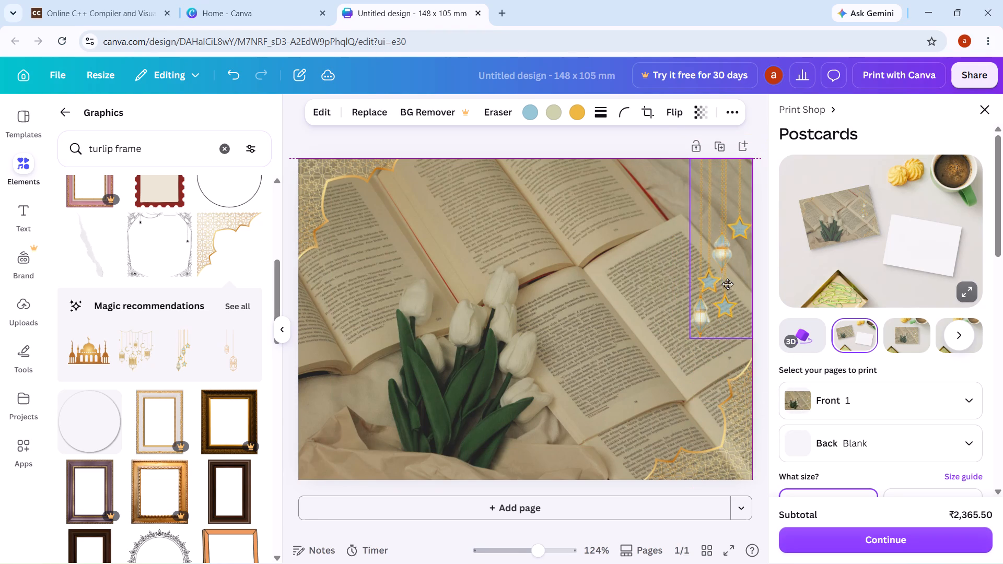
pyautogui.moveTo(727, 284); pyautogui.dragTo(730, 285)
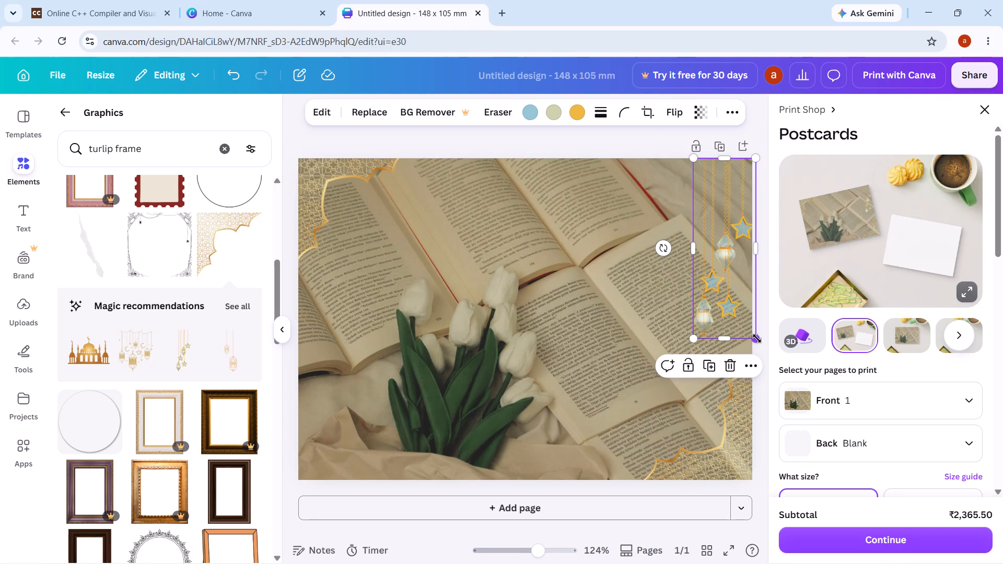
pyautogui.moveTo(757, 338); pyautogui.dragTo(753, 285)
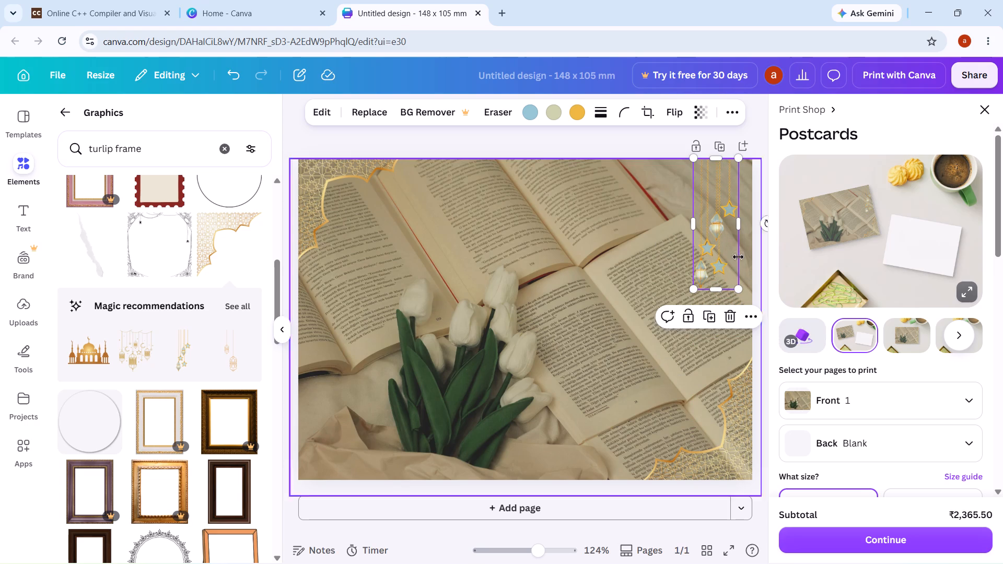
pyautogui.moveTo(716, 253); pyautogui.dragTo(730, 246)
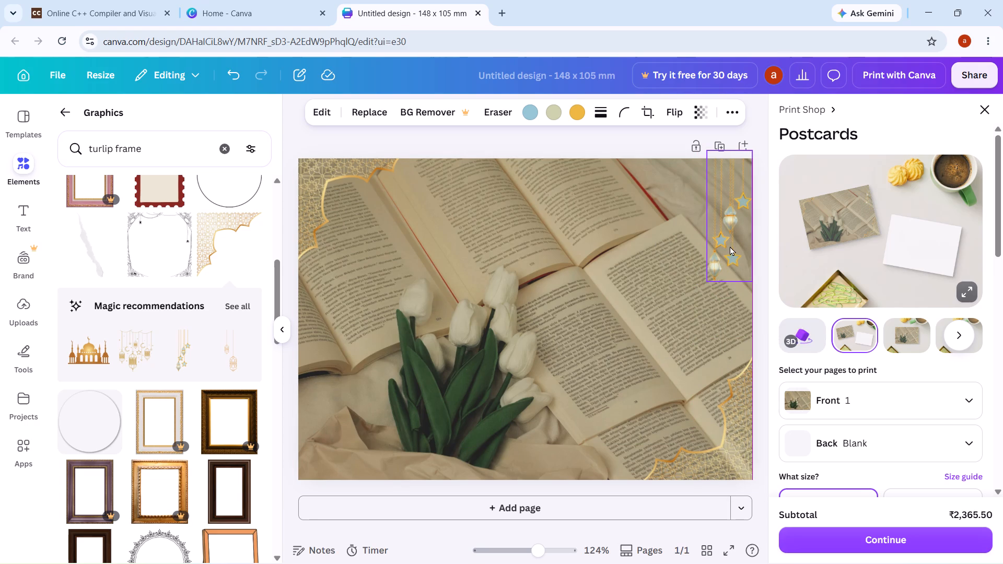
pyautogui.click(765, 436)
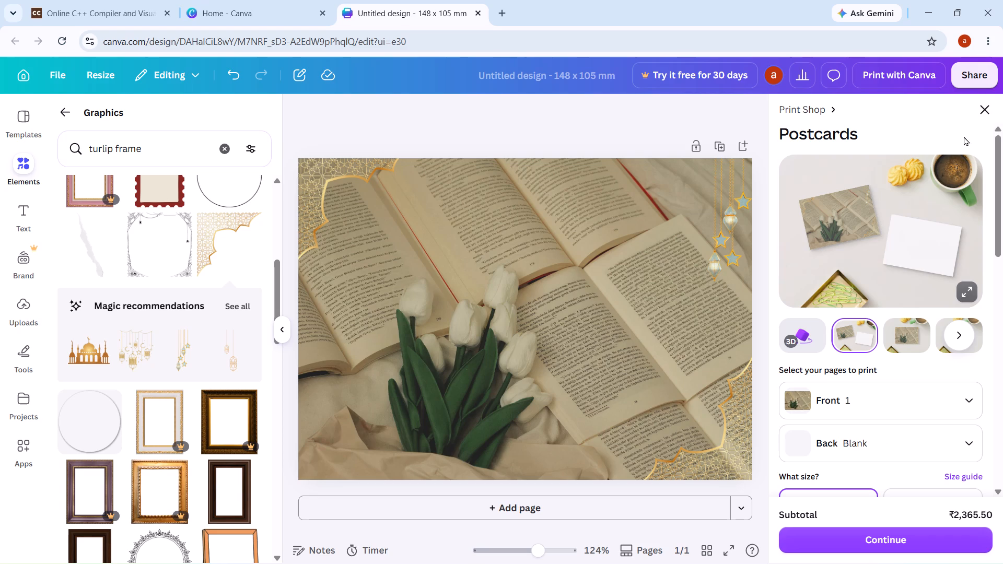
# Download the postcard design as a PNG file.
pyautogui.click(959, 79)
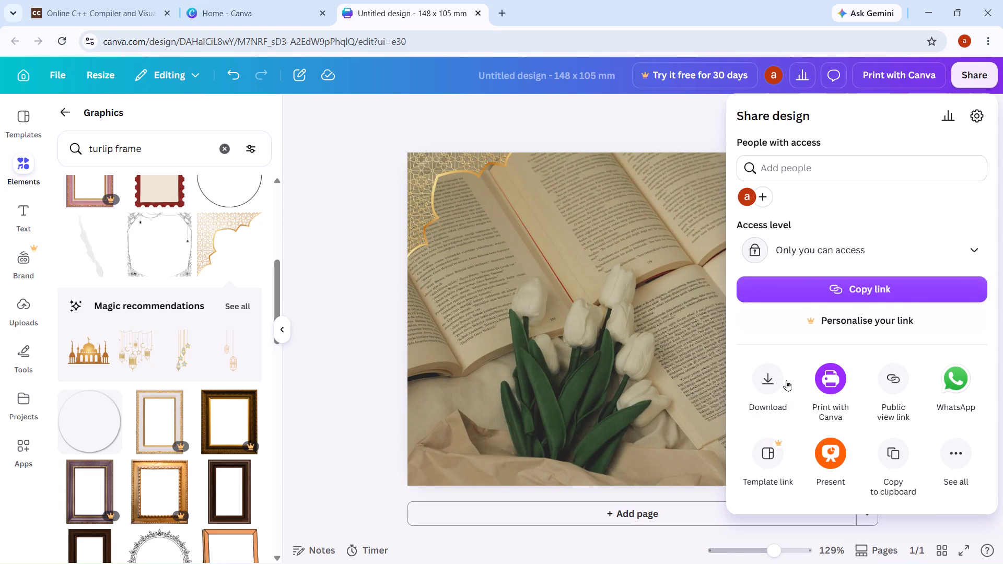
pyautogui.click(766, 387)
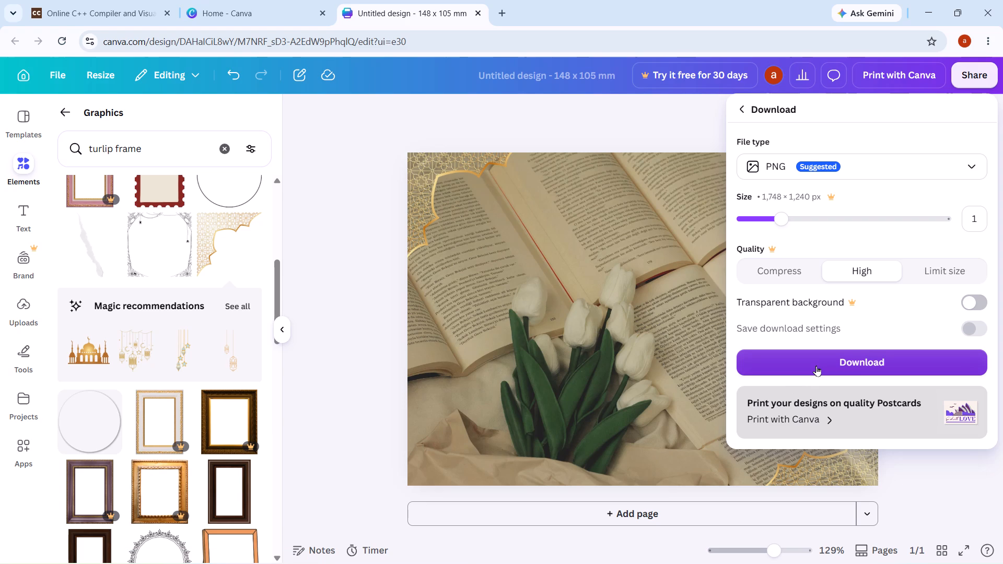
pyautogui.click(816, 366)
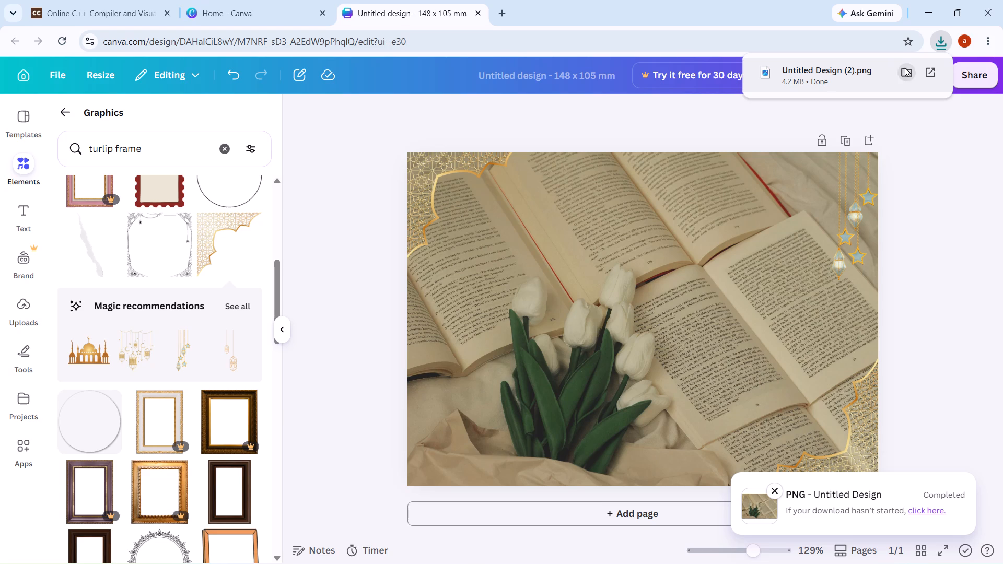
# Show the downloaded PNG in the Downloads folder, and return to the browser.
pyautogui.click(906, 67)
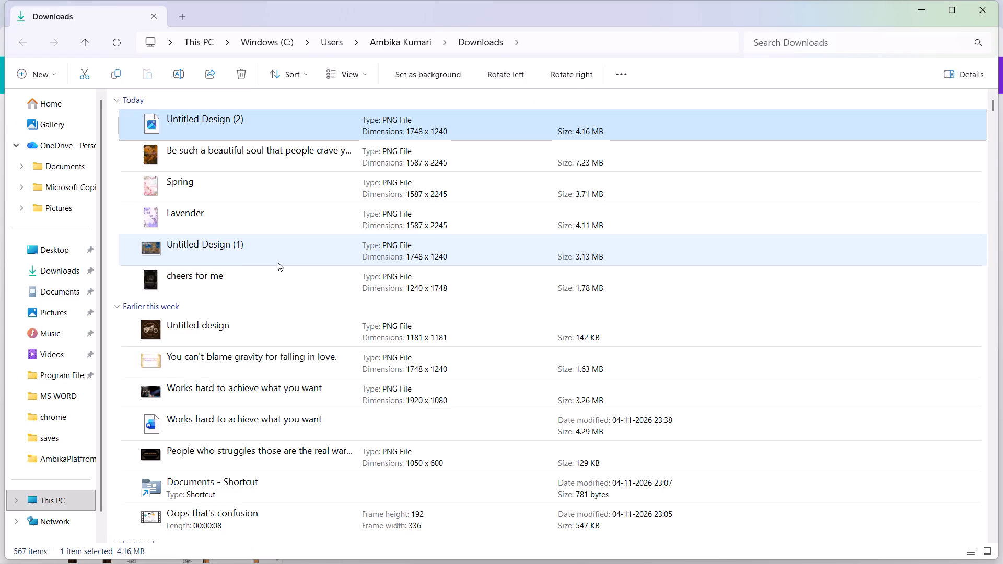
pyautogui.click(928, 3)
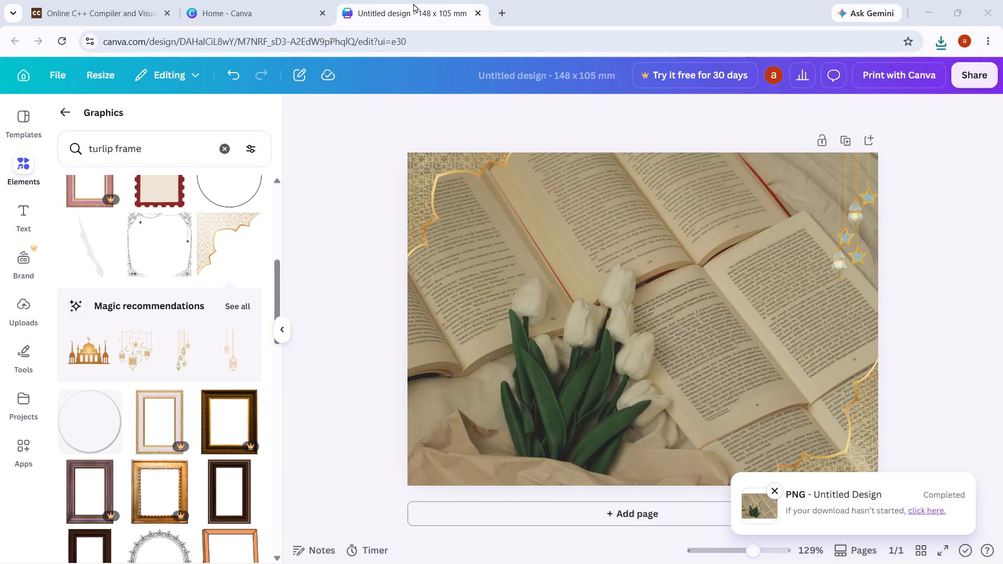
# Close the postcard design and create a new Tag (Landscape) design from the printables.
pyautogui.click(481, 13)
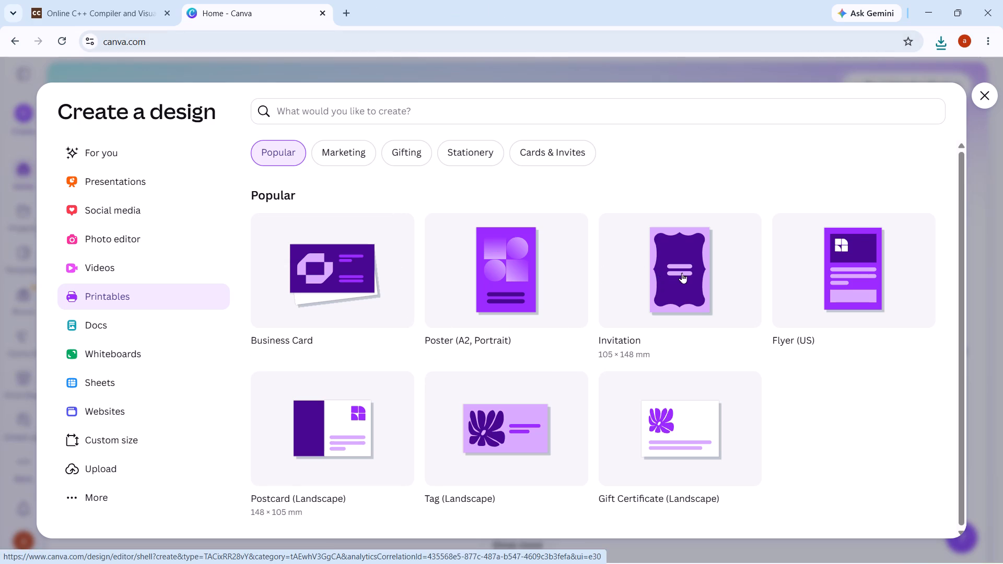
pyautogui.click(489, 413)
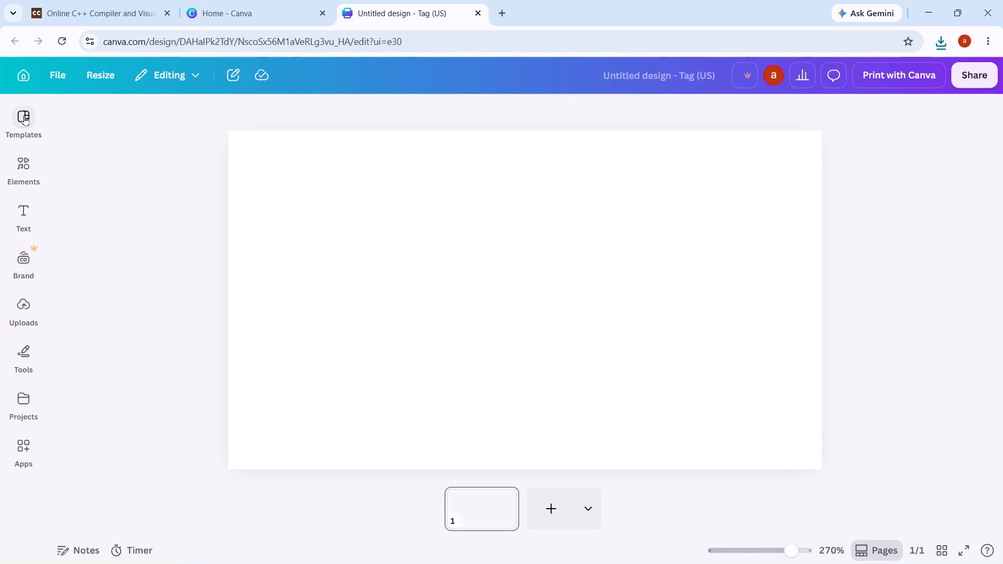
# Browse the photo elements and add the lit candle on brown cloth photo to the tag.
pyautogui.click(24, 166)
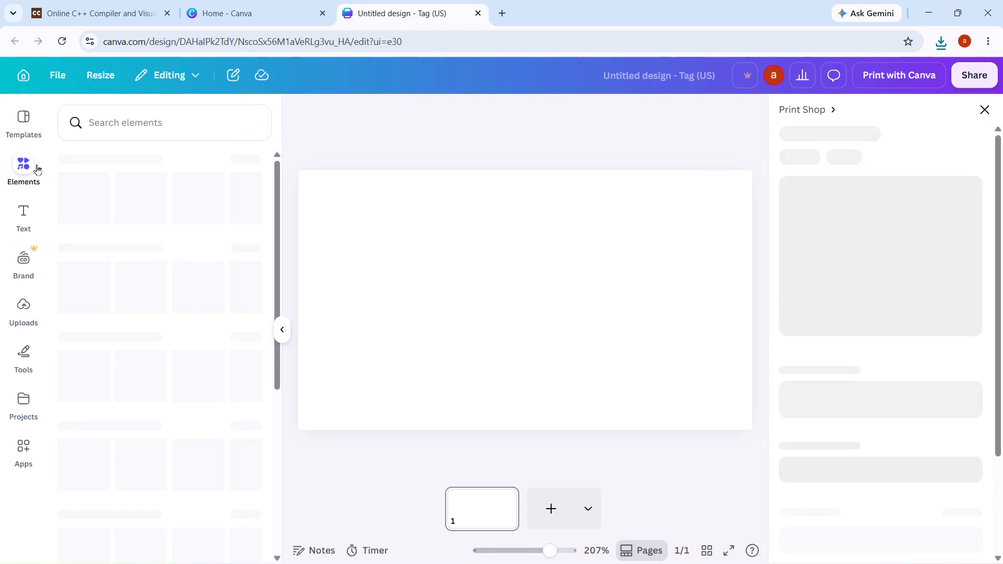
pyautogui.scroll(-1, 111, 304)
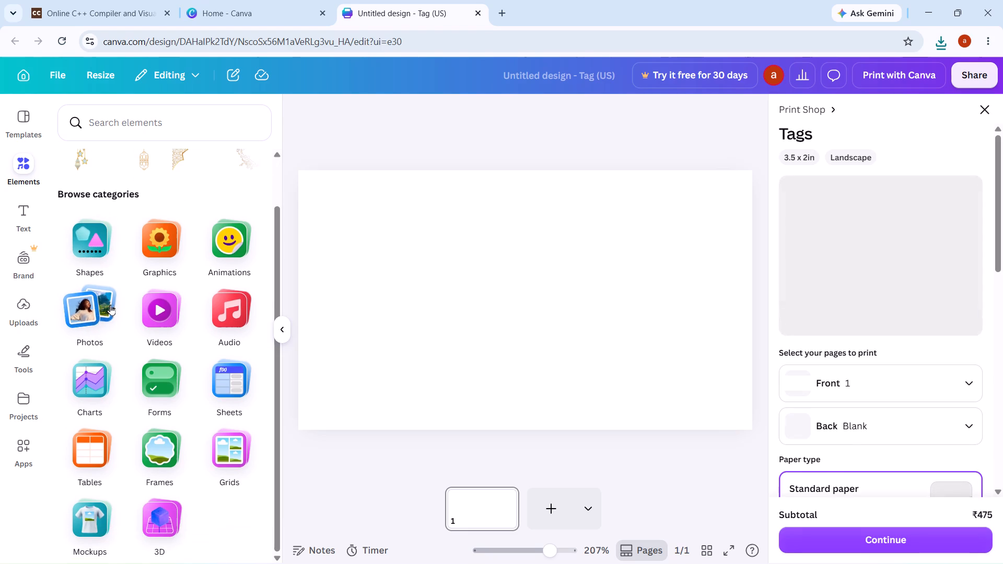
pyautogui.click(91, 310)
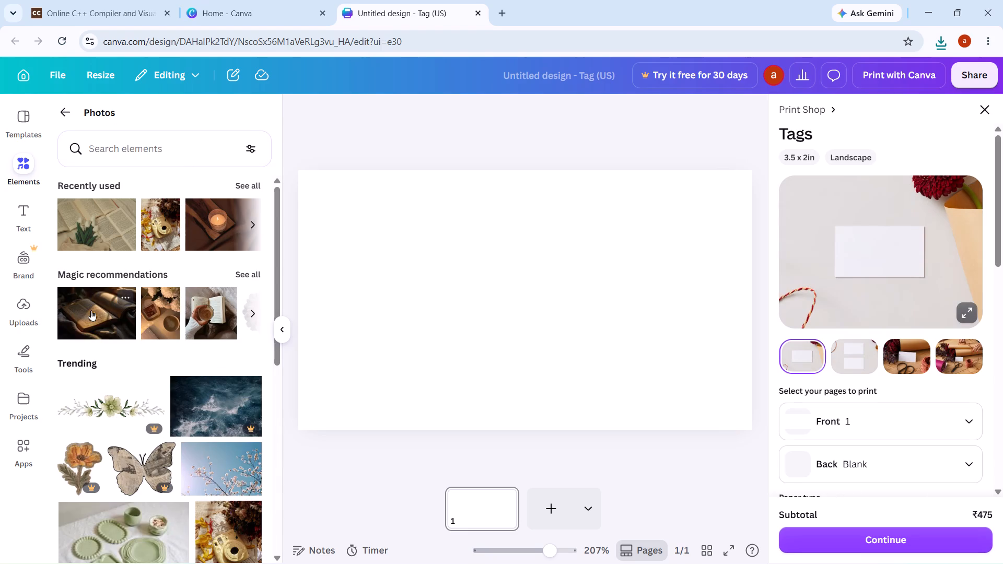
pyautogui.scroll(-4, 125, 364)
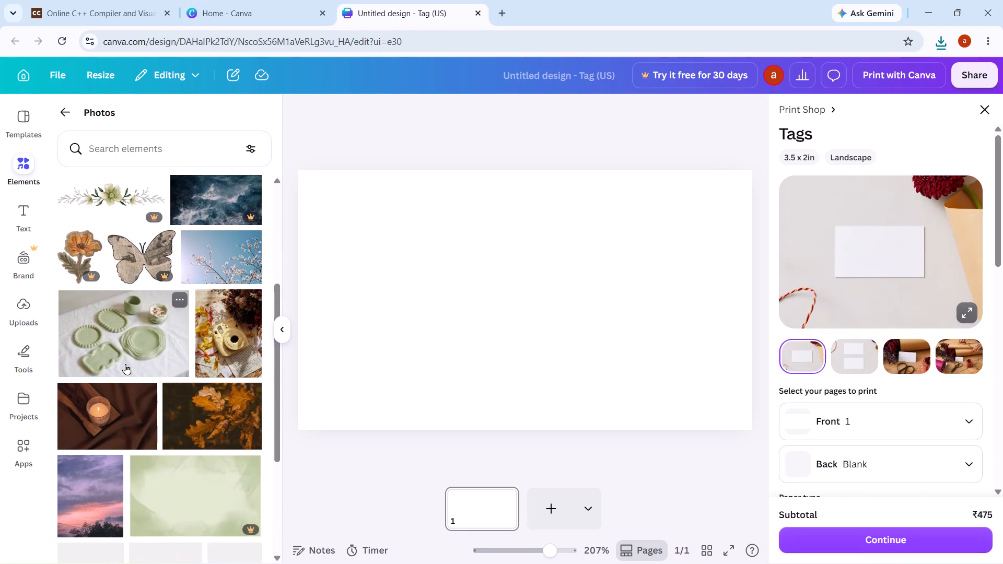
pyautogui.scroll(-5, 125, 364)
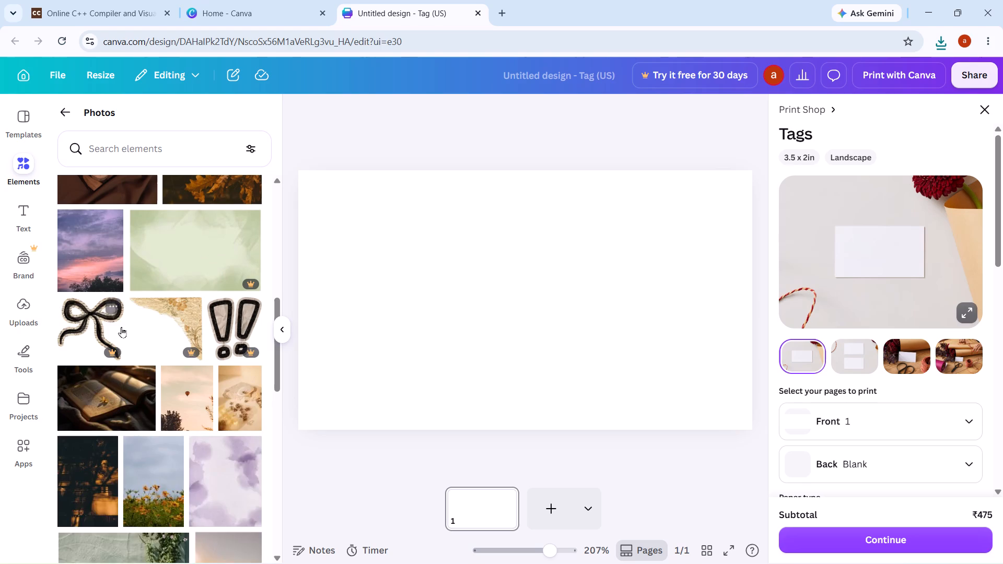
pyautogui.scroll(2, 121, 327)
pyautogui.click(110, 349)
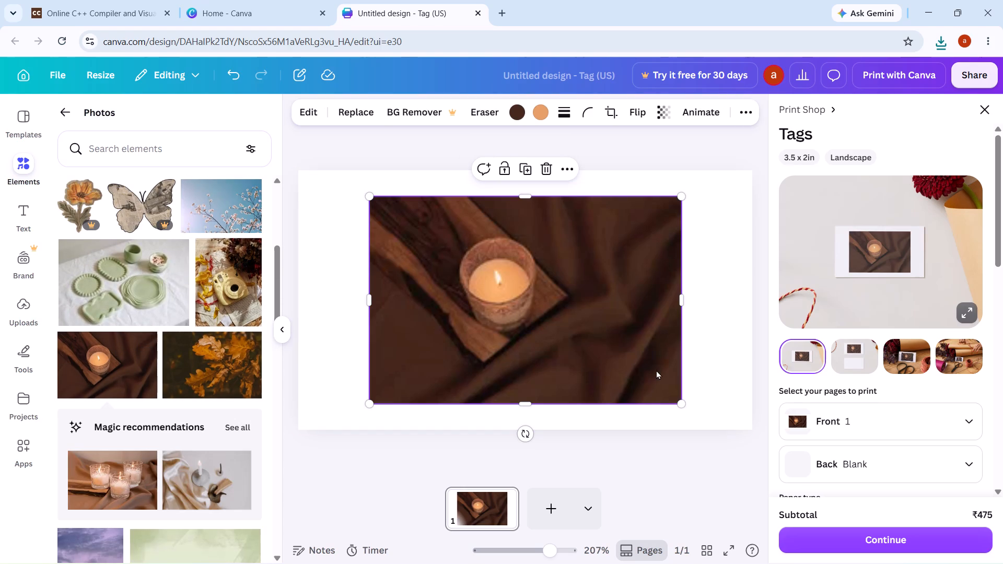
# Shrink the candle photo and place it in the tag's top-left corner, slightly overlapping the page edges.
pyautogui.moveTo(681, 399); pyautogui.dragTo(565, 351)
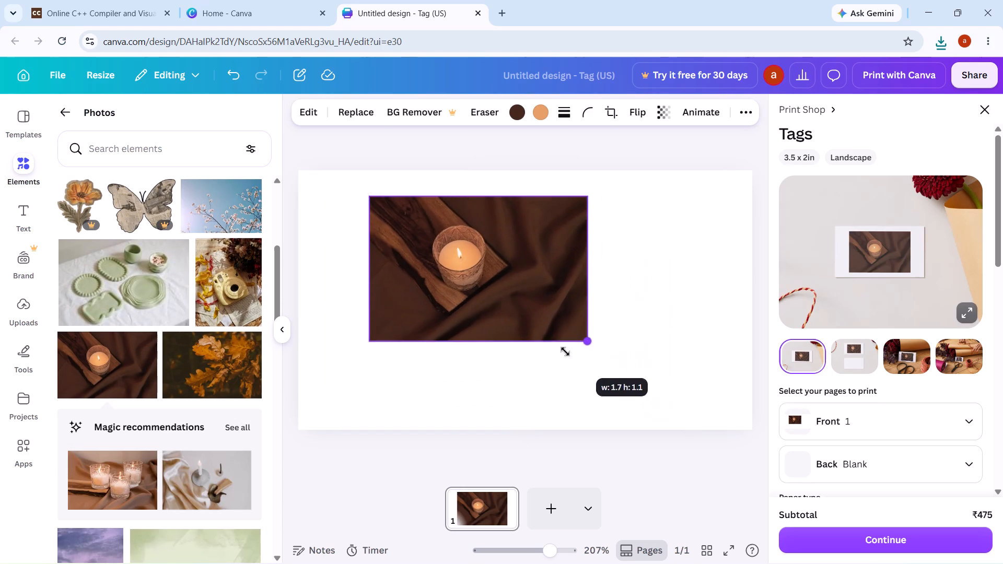
pyautogui.moveTo(565, 351); pyautogui.dragTo(561, 350)
pyautogui.moveTo(456, 277); pyautogui.dragTo(373, 249)
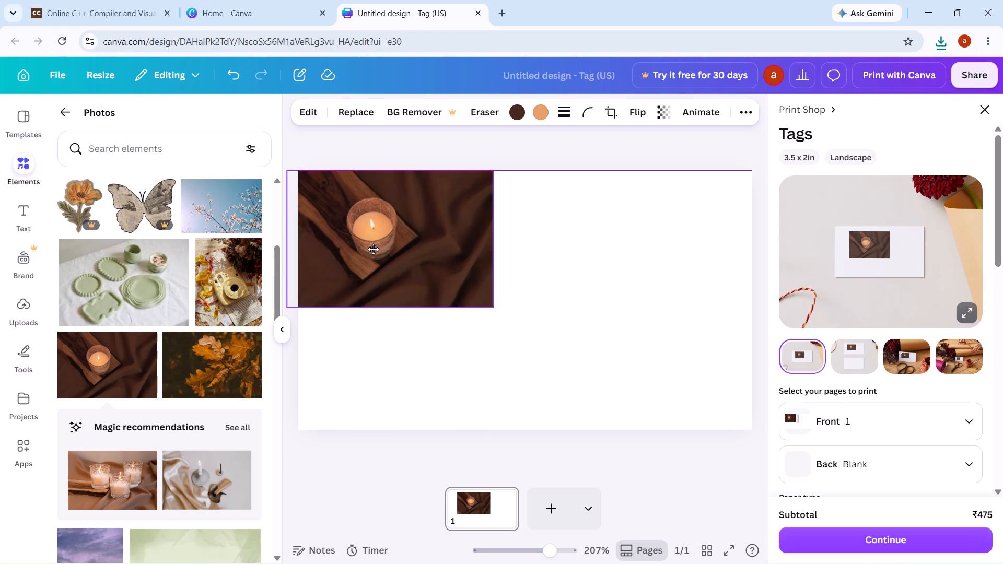
pyautogui.moveTo(373, 249); pyautogui.dragTo(353, 239)
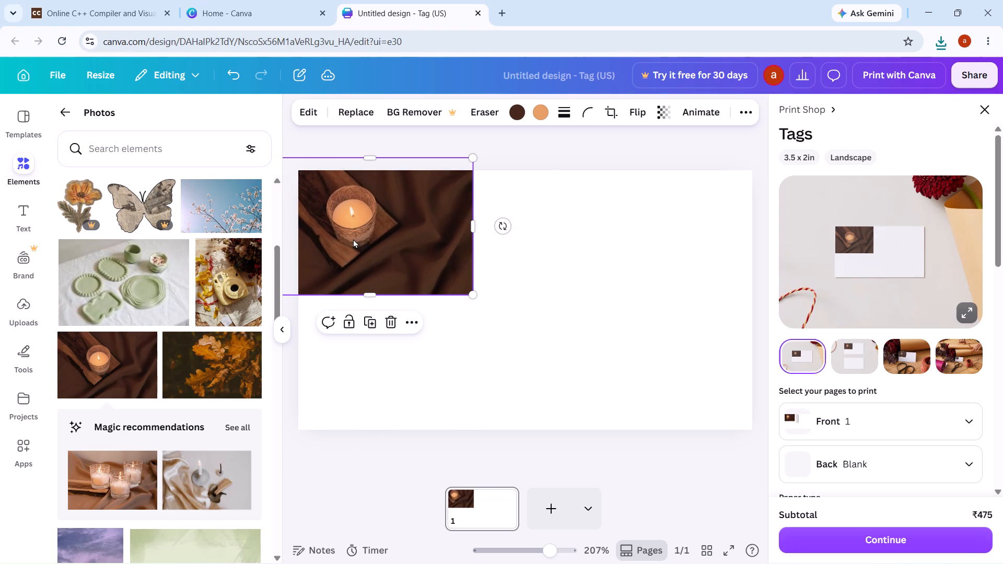
# Duplicate the candle photo, shrink the copy slightly, and place it diagonally below and right of the original, overlapping its corner.
pyautogui.rightClick(353, 239)
pyautogui.click(405, 210)
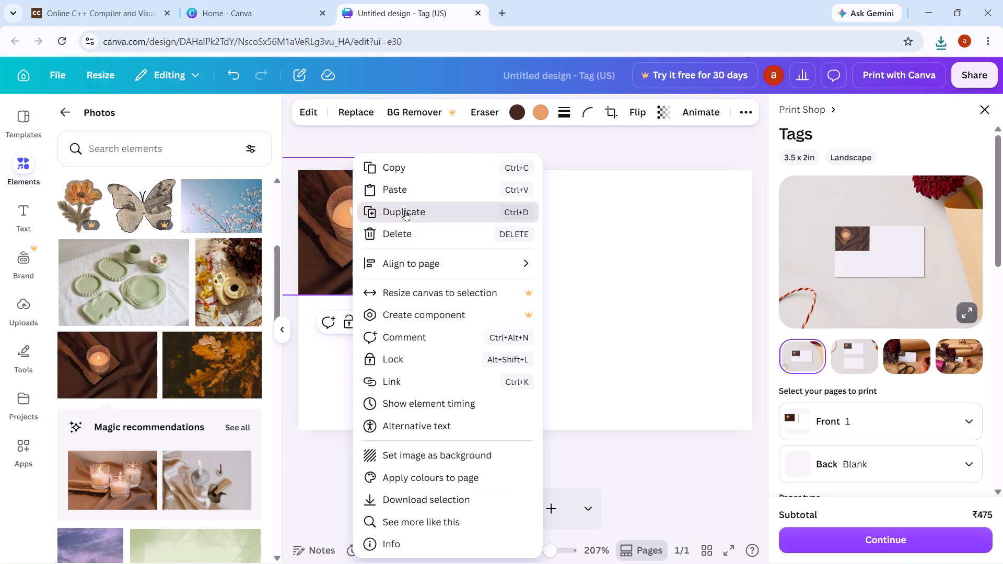
pyautogui.moveTo(439, 261); pyautogui.dragTo(573, 306)
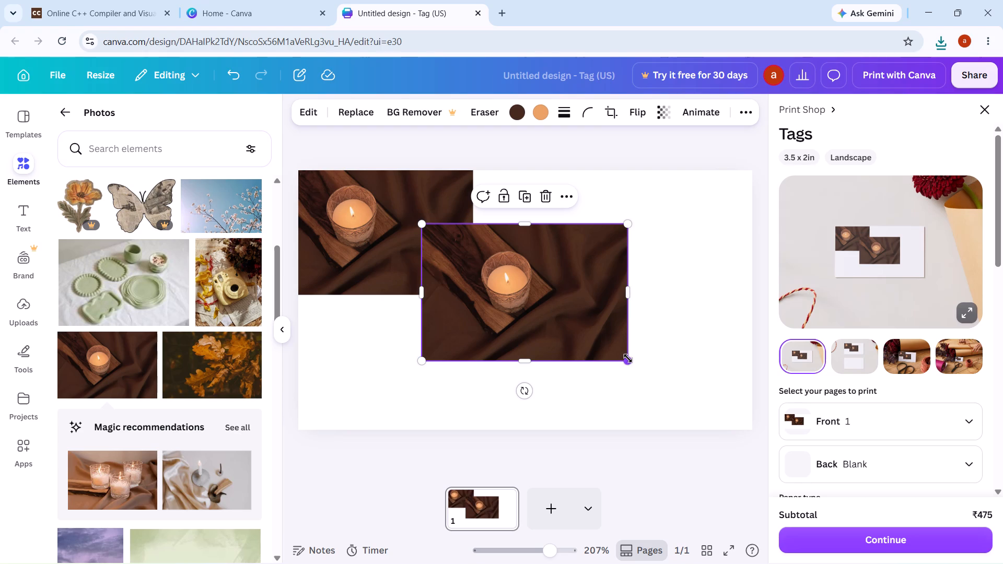
pyautogui.moveTo(628, 358); pyautogui.dragTo(582, 339)
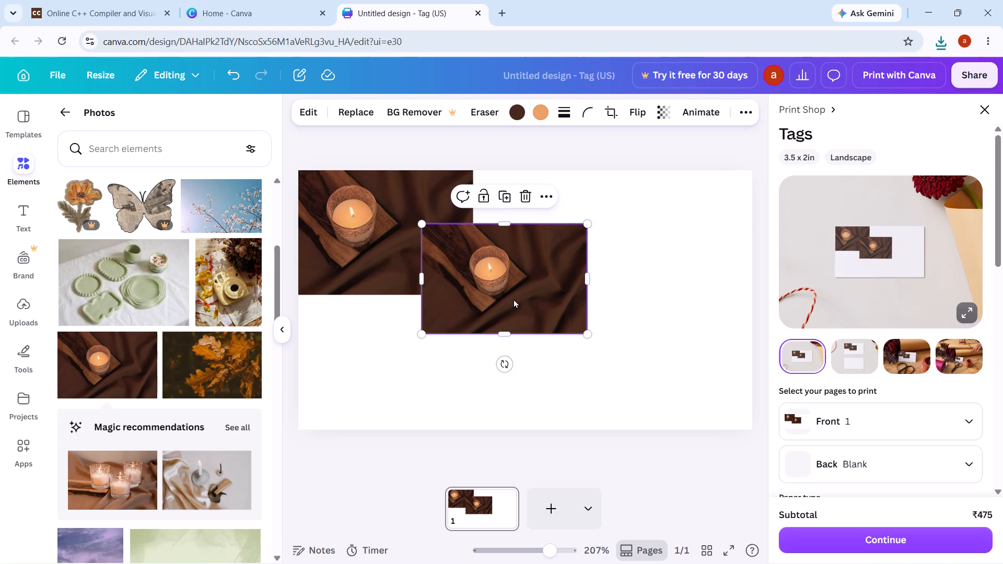
pyautogui.moveTo(514, 299); pyautogui.dragTo(493, 298)
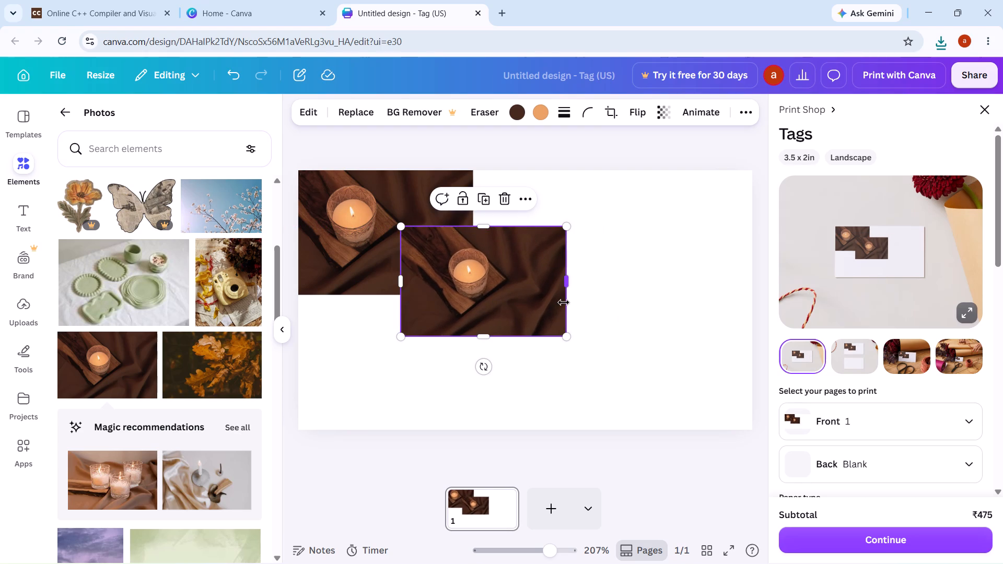
# Duplicate the second candle photo, make the copy smaller, and place it as the third stair of the descending diagonal.
pyautogui.rightClick(529, 295)
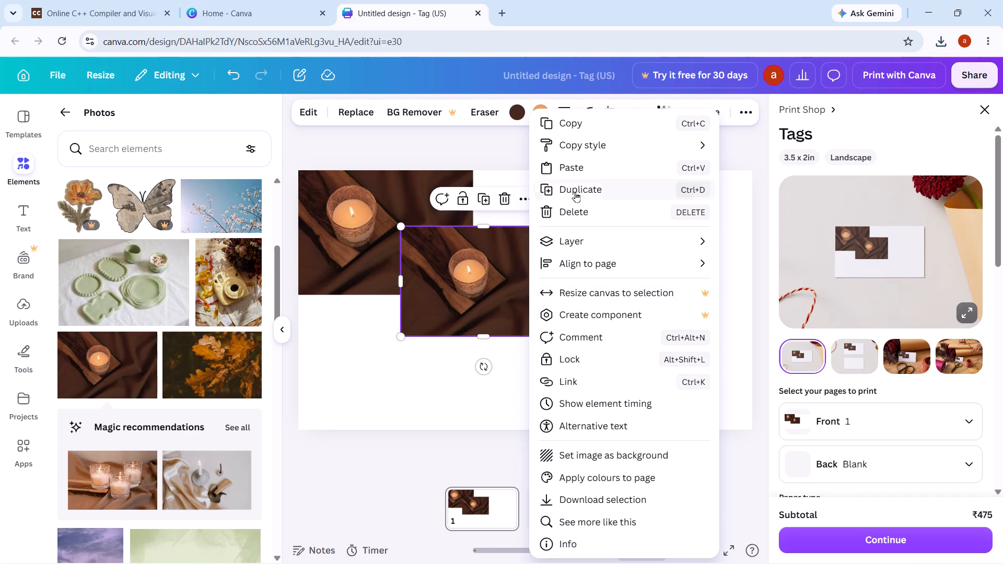
pyautogui.click(576, 192)
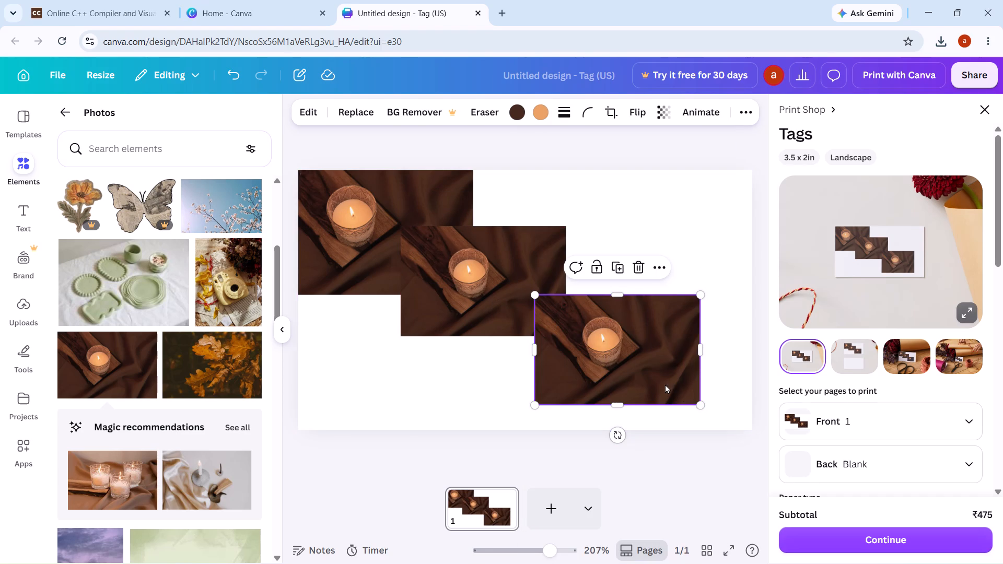
pyautogui.moveTo(702, 408); pyautogui.dragTo(689, 402)
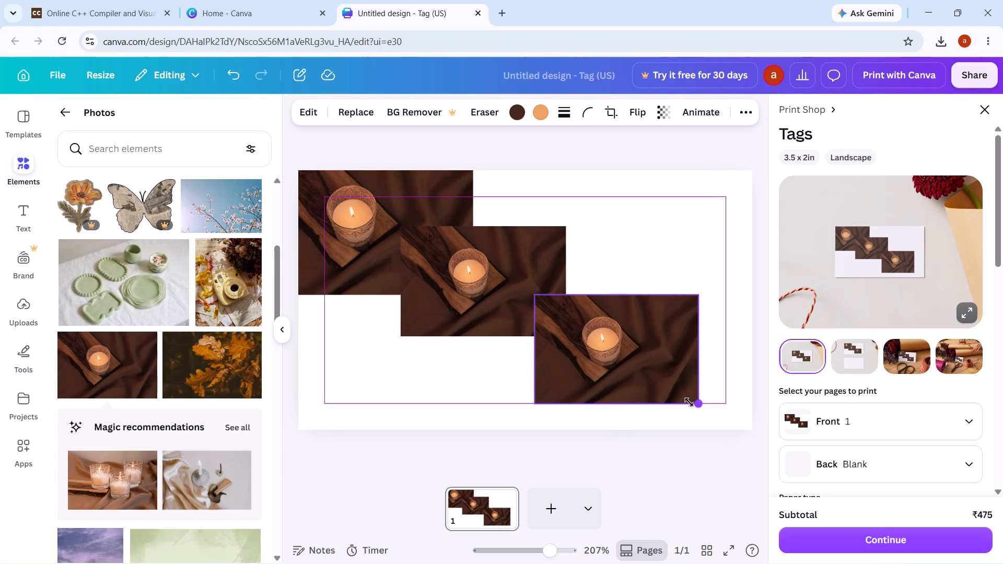
pyautogui.moveTo(689, 402); pyautogui.dragTo(671, 397)
pyautogui.moveTo(610, 356); pyautogui.dragTo(583, 342)
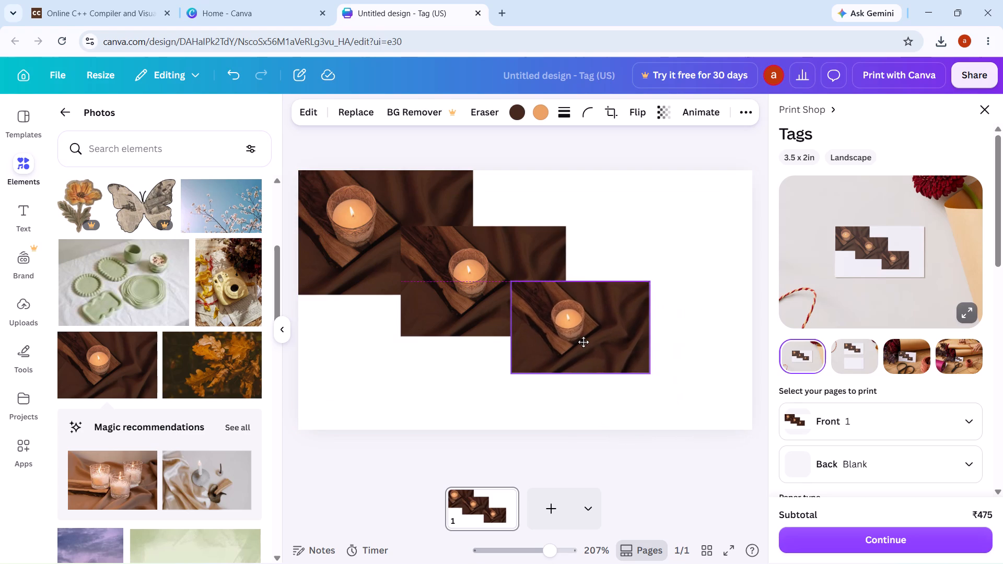
pyautogui.moveTo(583, 342); pyautogui.dragTo(580, 341)
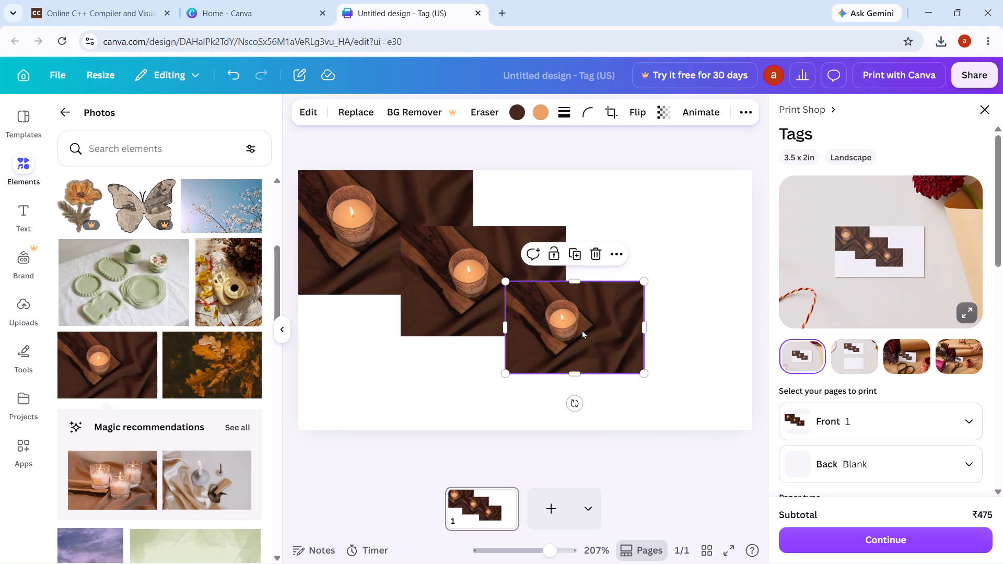
# Duplicate the third candle photo and fit the copy into the tag's bottom-right corner.
pyautogui.click(585, 331)
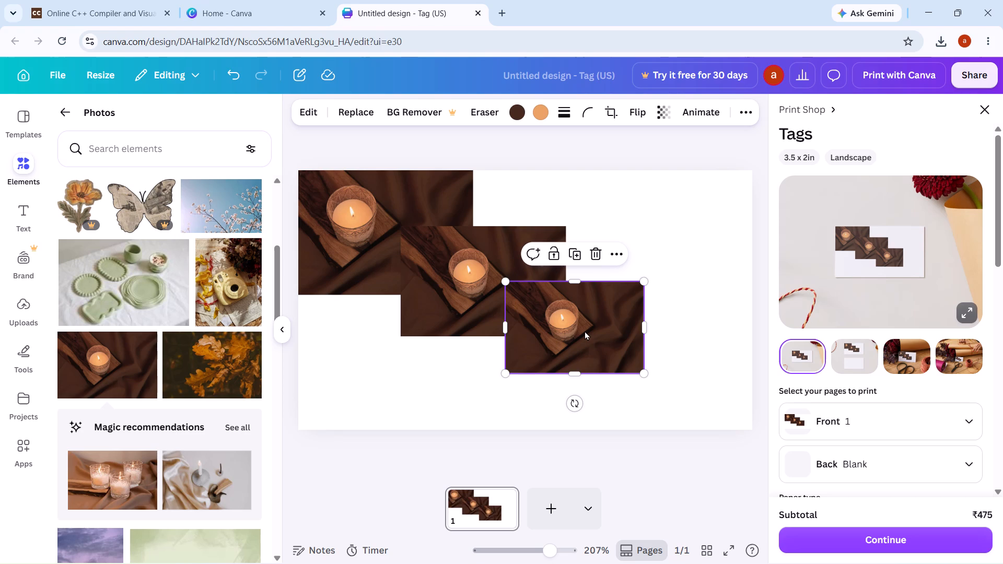
pyautogui.rightClick(585, 331)
pyautogui.click(629, 189)
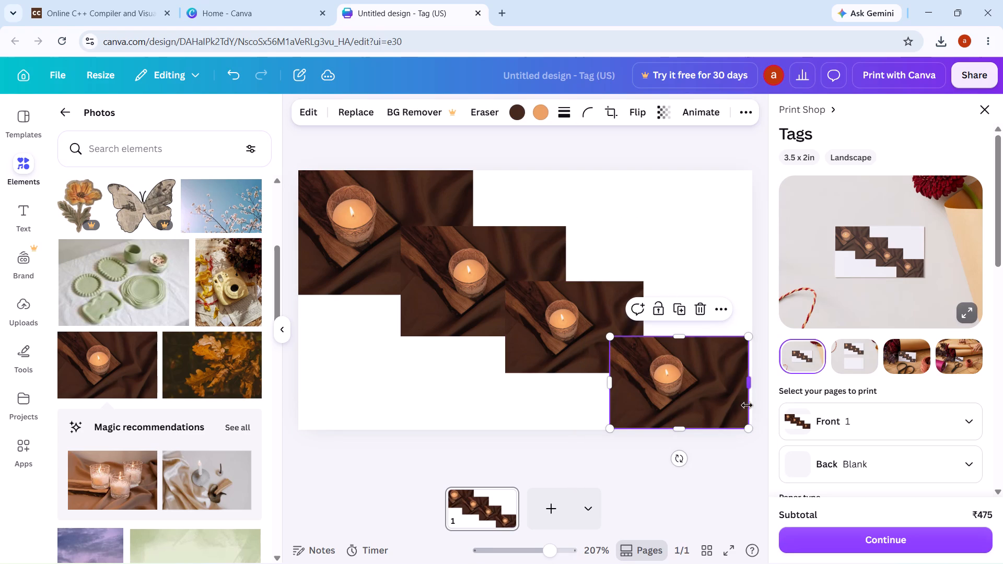
pyautogui.moveTo(700, 392); pyautogui.dragTo(707, 392)
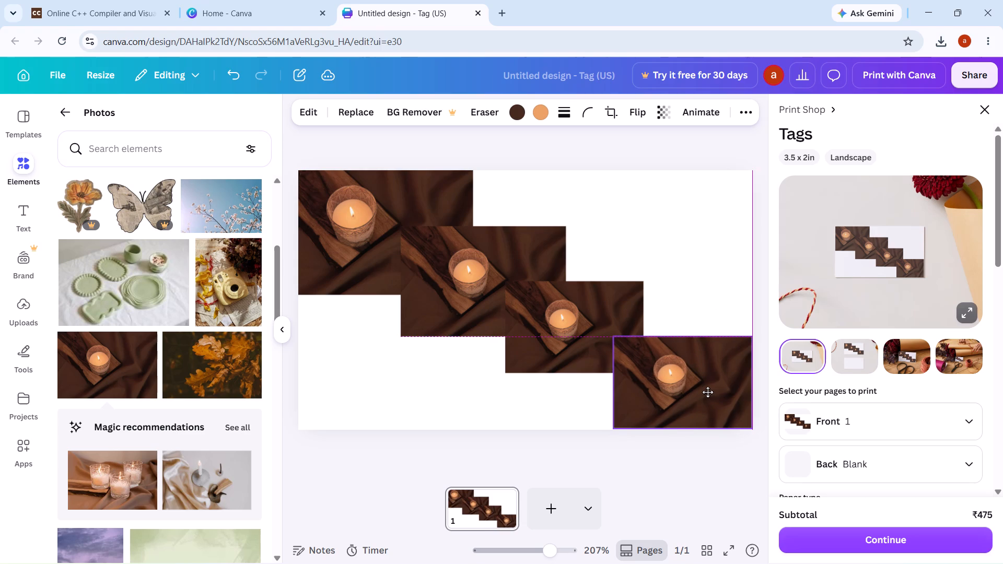
pyautogui.moveTo(707, 392); pyautogui.dragTo(707, 392)
pyautogui.click(695, 262)
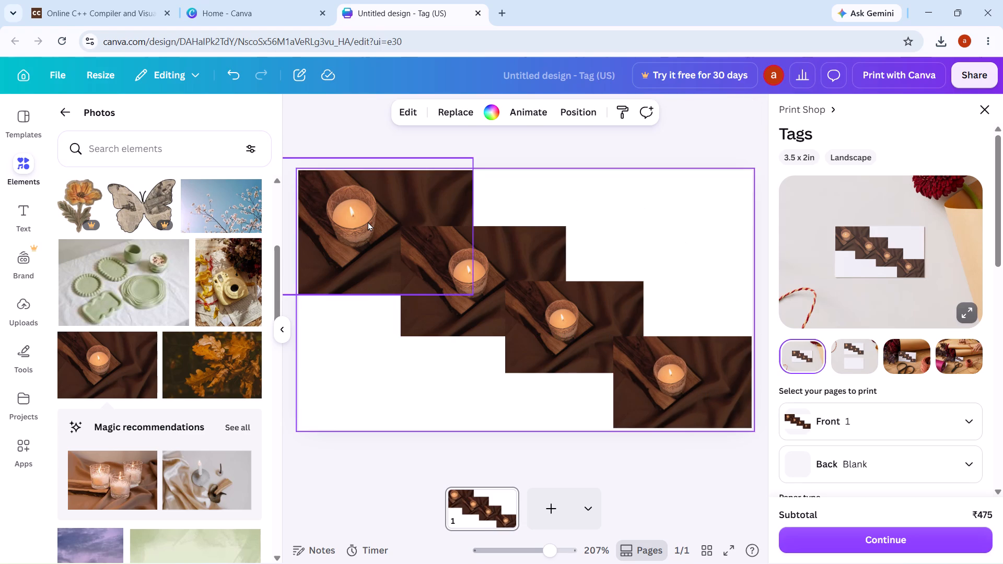
# Browse further through the photo elements and add the dark photo with golden light patches to the tag.
pyautogui.scroll(-4, 118, 305)
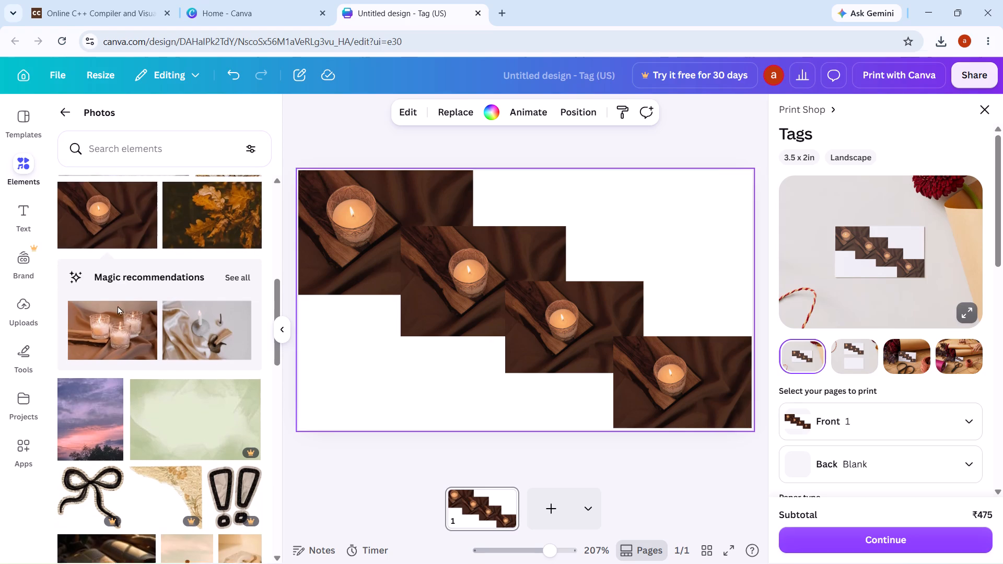
pyautogui.scroll(-6, 118, 305)
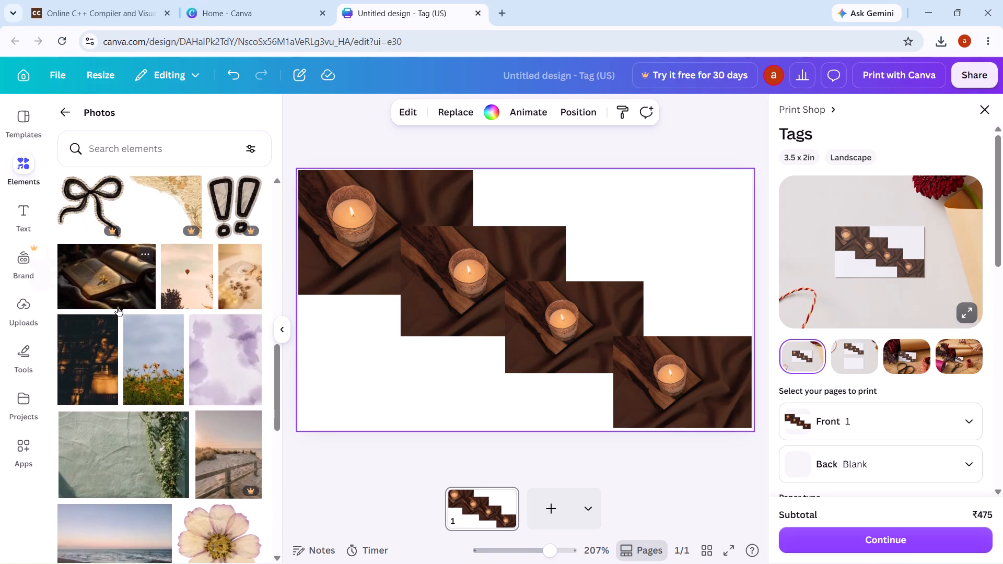
pyautogui.scroll(-2, 118, 305)
pyautogui.click(91, 325)
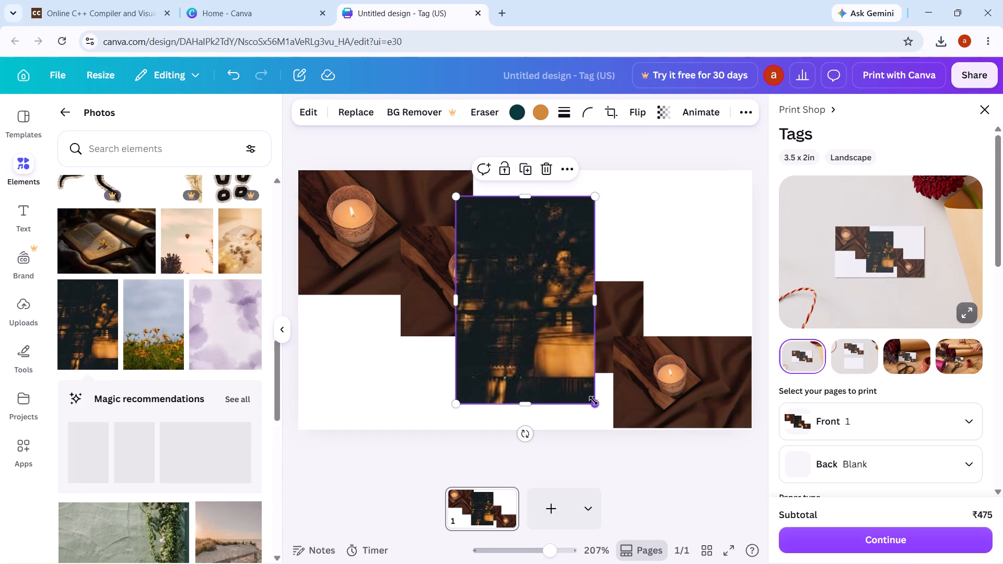
# Shrink the dark golden-light photo and place it in the tag's bottom-left corner, against the second candle photo's left edge.
pyautogui.moveTo(593, 401); pyautogui.dragTo(576, 361)
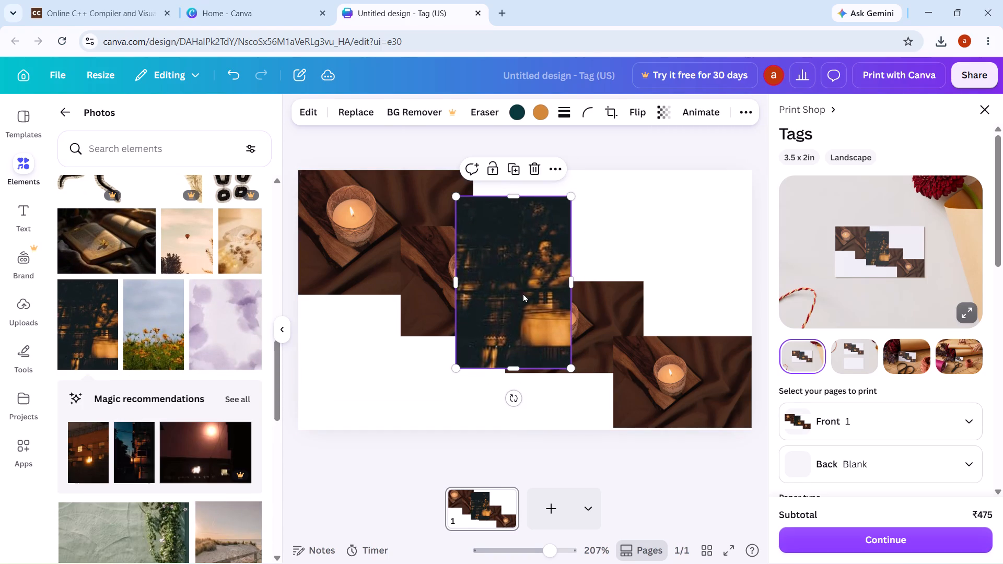
pyautogui.moveTo(523, 293); pyautogui.dragTo(312, 369)
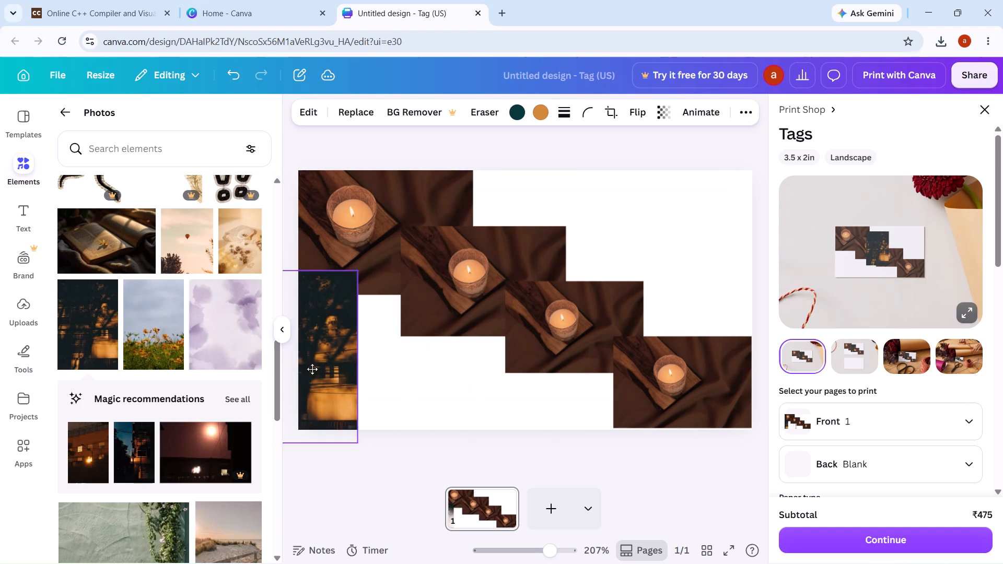
pyautogui.moveTo(312, 369); pyautogui.dragTo(355, 384)
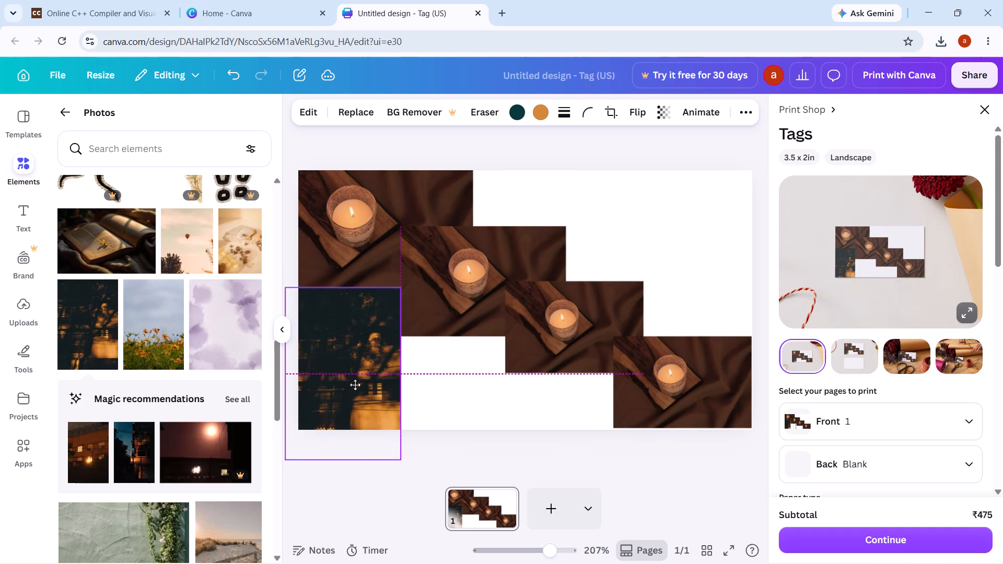
pyautogui.moveTo(355, 384); pyautogui.dragTo(351, 389)
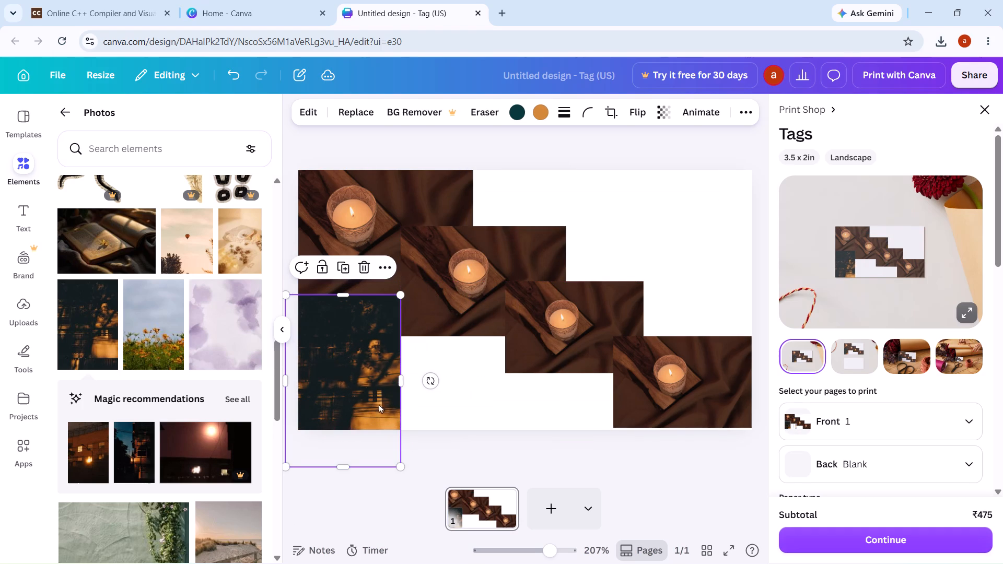
pyautogui.click(422, 410)
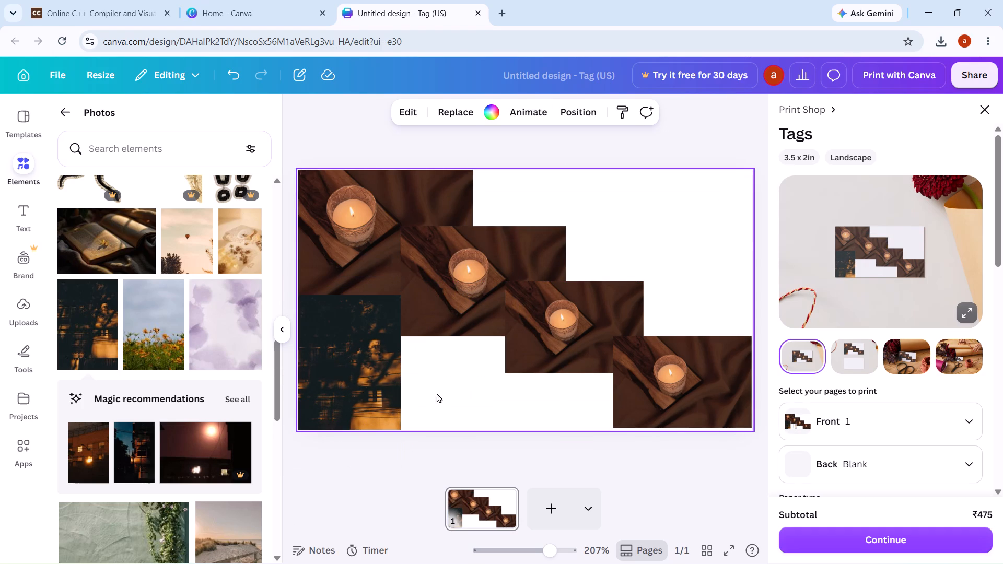
# Duplicate the dark photo twice so the copies continue along the tag's bottom edge, beneath the second and third candle photos.
pyautogui.rightClick(368, 368)
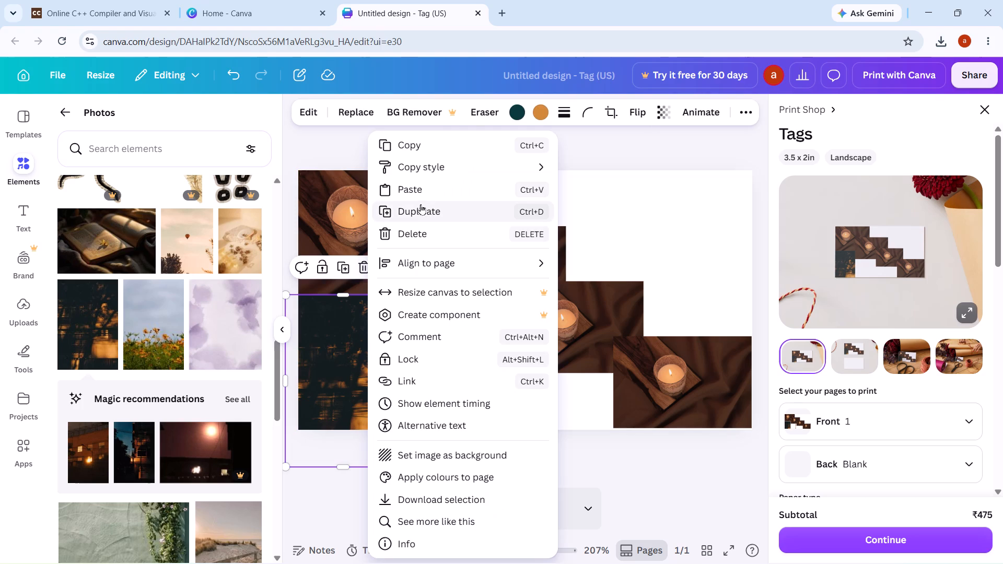
pyautogui.click(421, 204)
pyautogui.moveTo(388, 412); pyautogui.dragTo(478, 428)
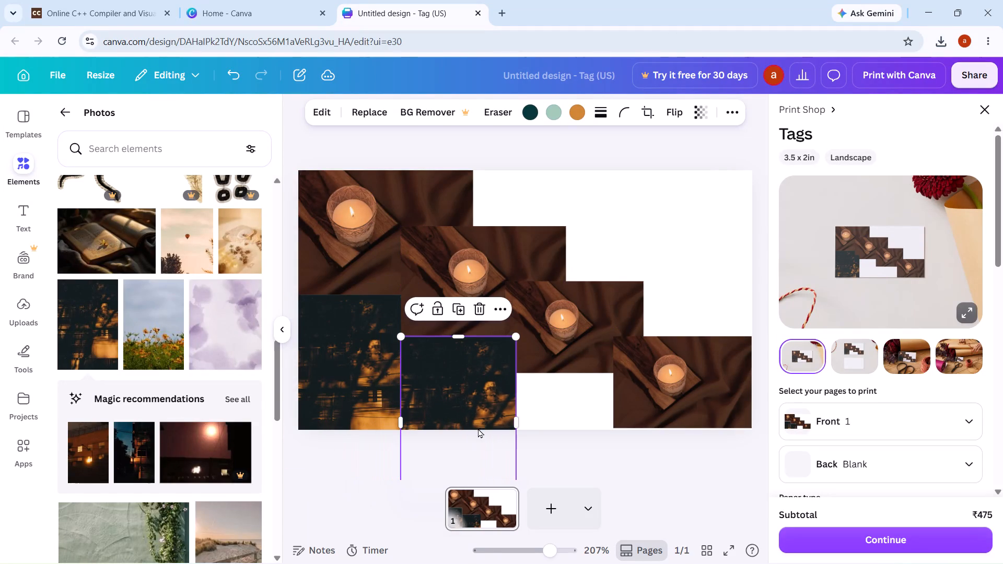
pyautogui.rightClick(476, 385)
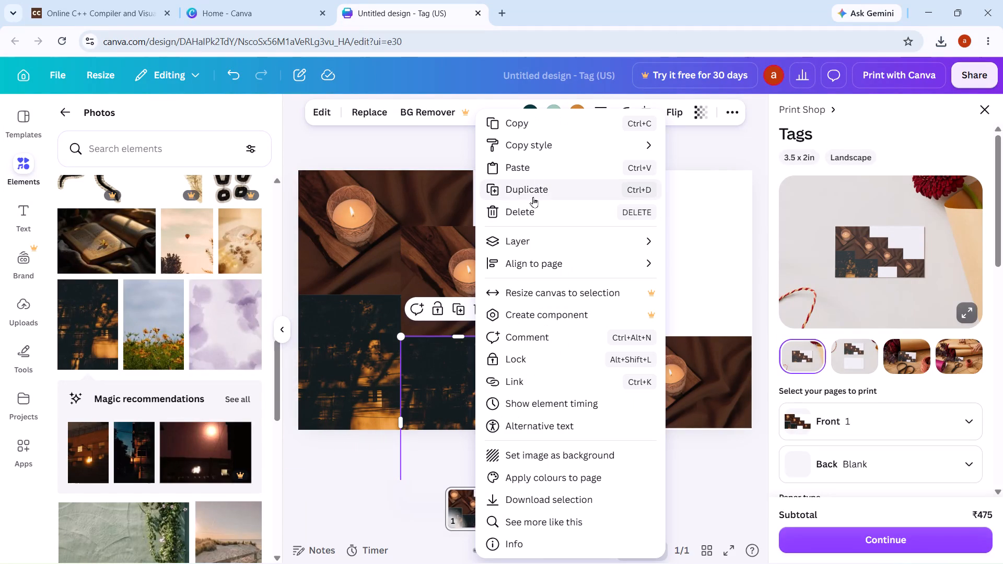
pyautogui.click(532, 194)
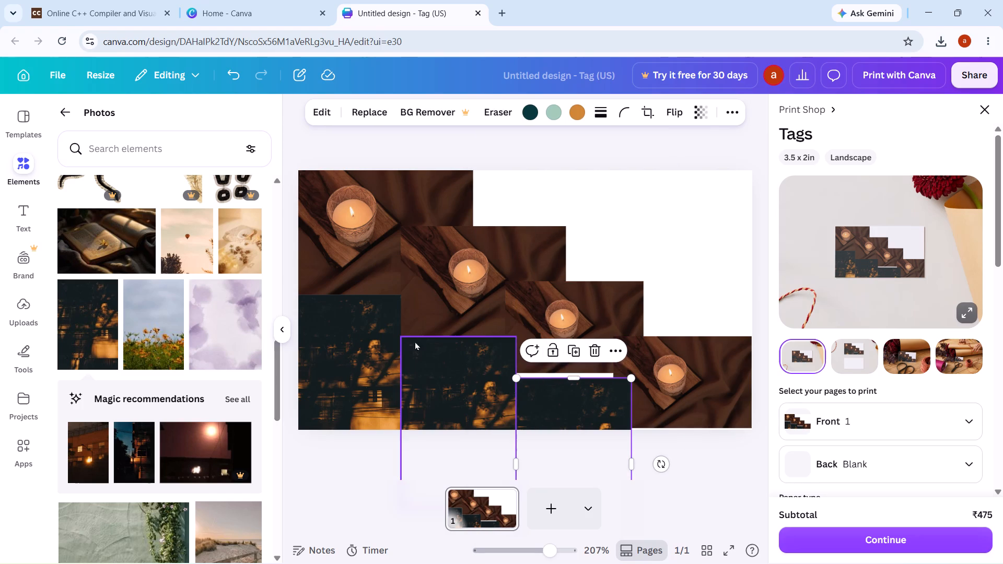
# Duplicate the bottom-left dark photo and move the copy to the tag's top-right corner, above the last candle photo.
pyautogui.rightClick(370, 349)
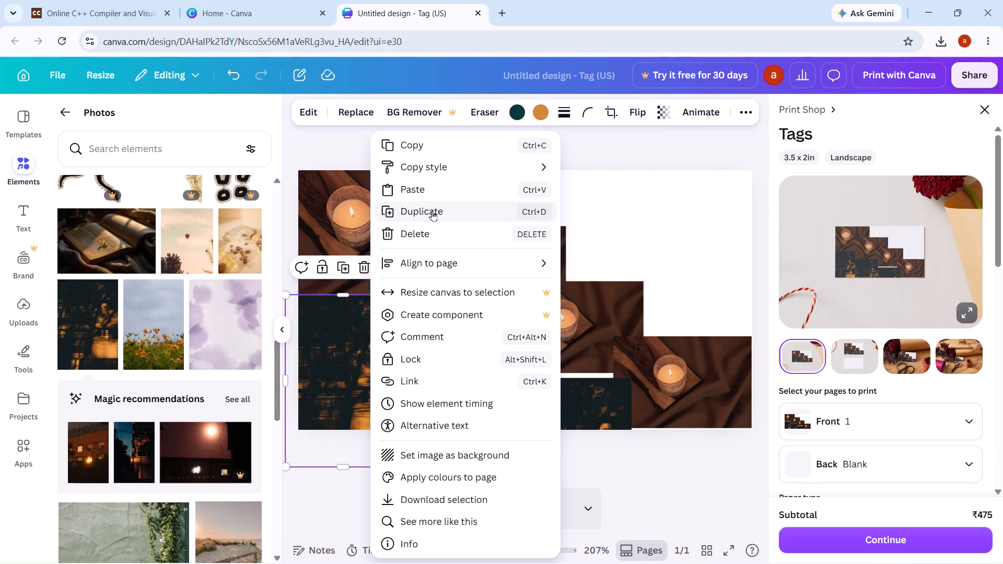
pyautogui.click(432, 210)
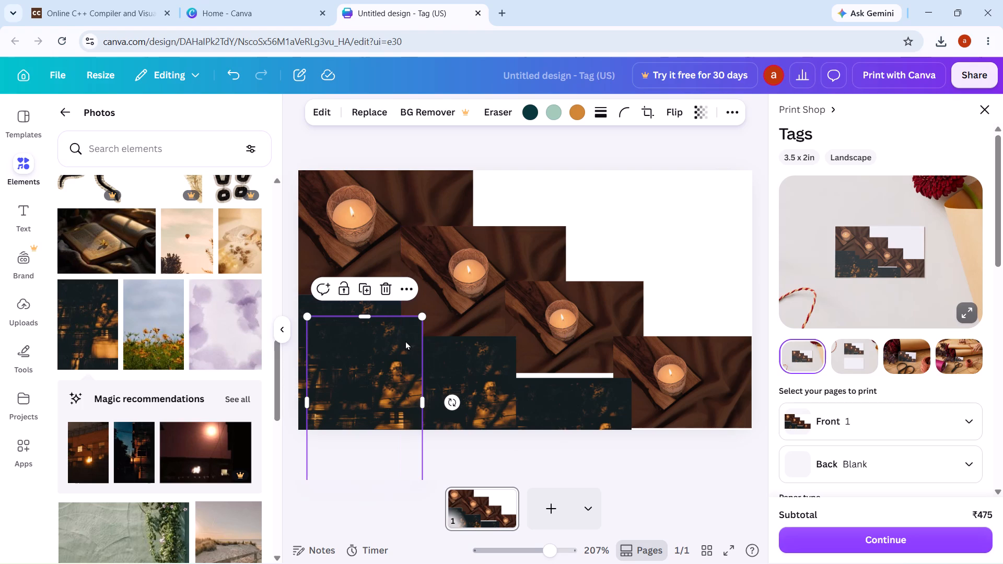
pyautogui.moveTo(401, 343); pyautogui.dragTo(647, 166)
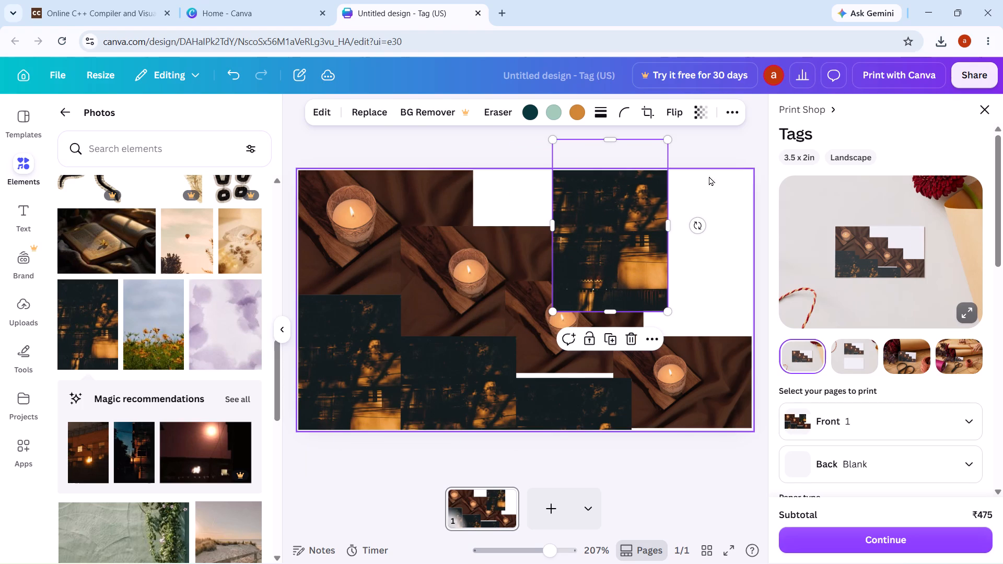
pyautogui.moveTo(634, 198); pyautogui.dragTo(694, 222)
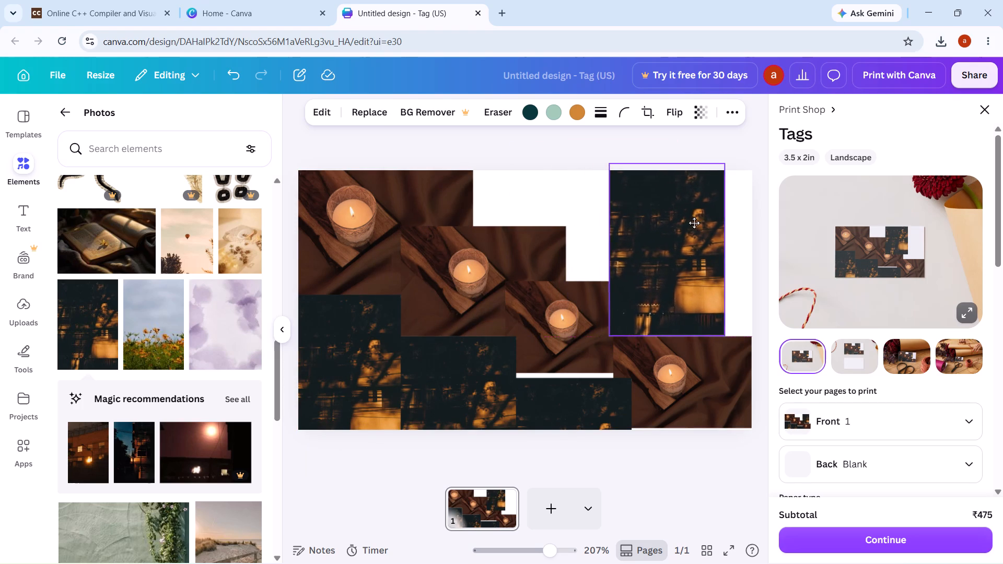
pyautogui.moveTo(694, 222); pyautogui.dragTo(724, 224)
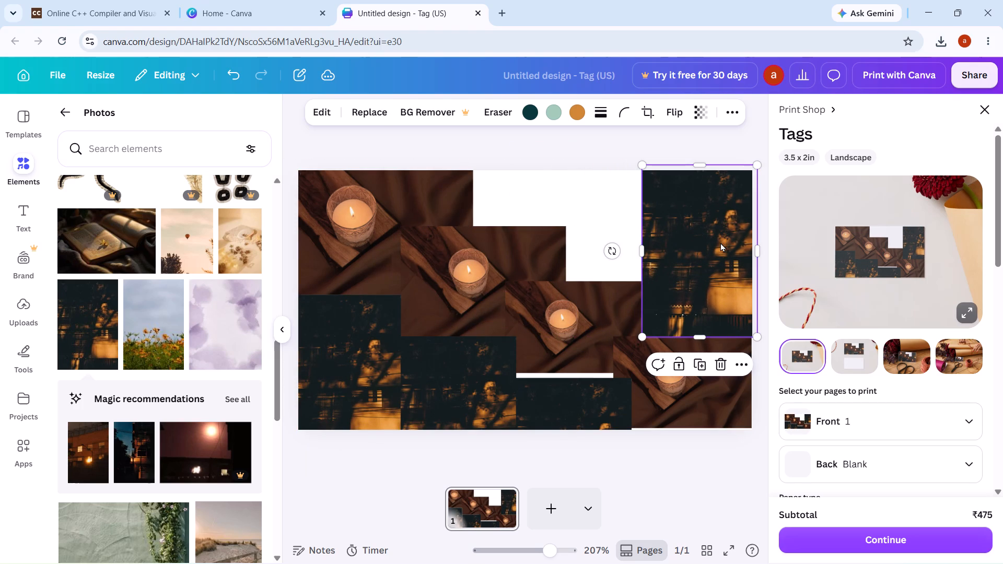
pyautogui.moveTo(720, 242); pyautogui.dragTo(725, 241)
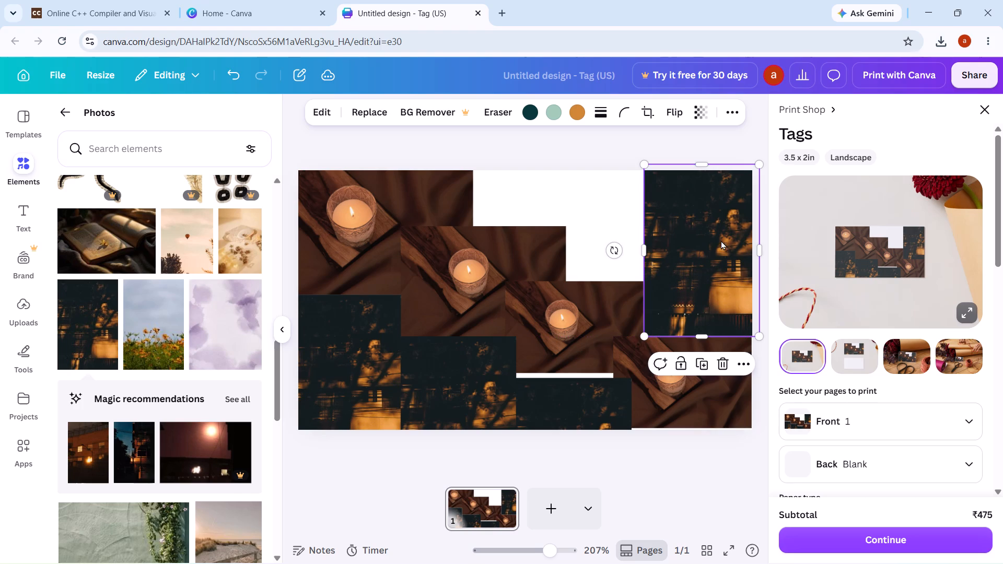
# Duplicate the top-right dark photo, shrink the copy and place it beside the original, above the third candle photo.
pyautogui.rightClick(695, 237)
pyautogui.click(730, 193)
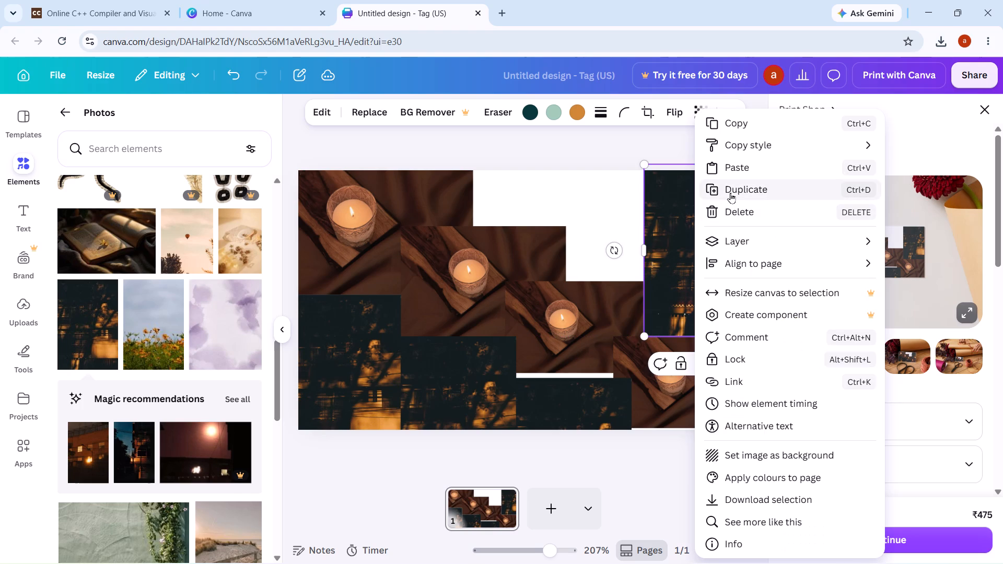
pyautogui.moveTo(692, 239); pyautogui.dragTo(594, 186)
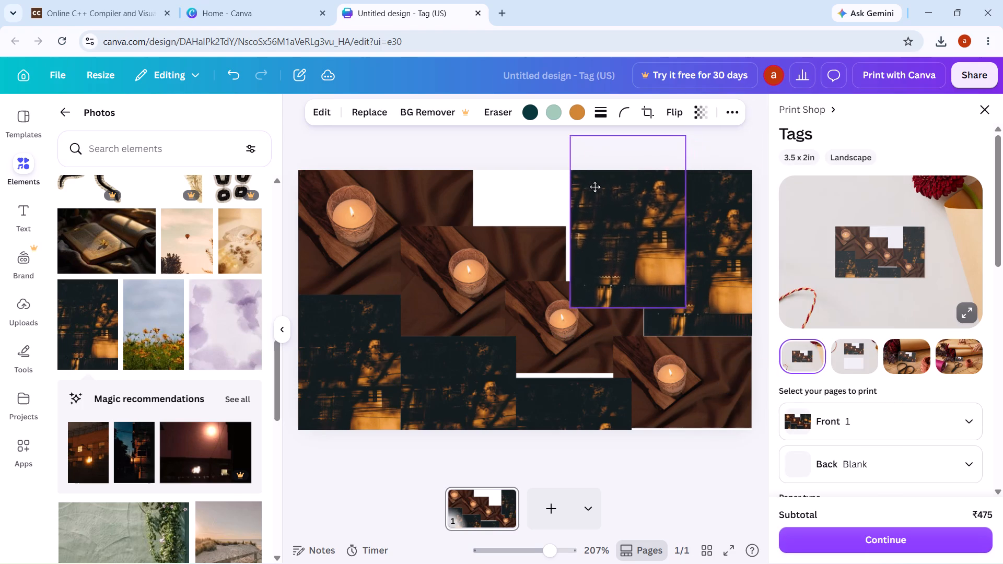
pyautogui.moveTo(594, 186); pyautogui.dragTo(587, 175)
pyautogui.click(603, 179)
pyautogui.moveTo(603, 179); pyautogui.dragTo(631, 230)
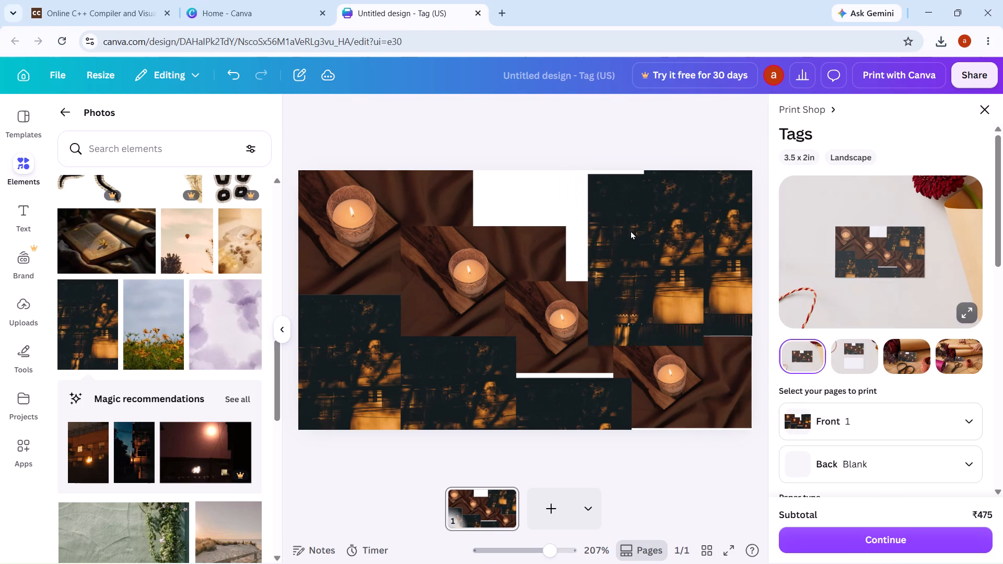
pyautogui.click(682, 308)
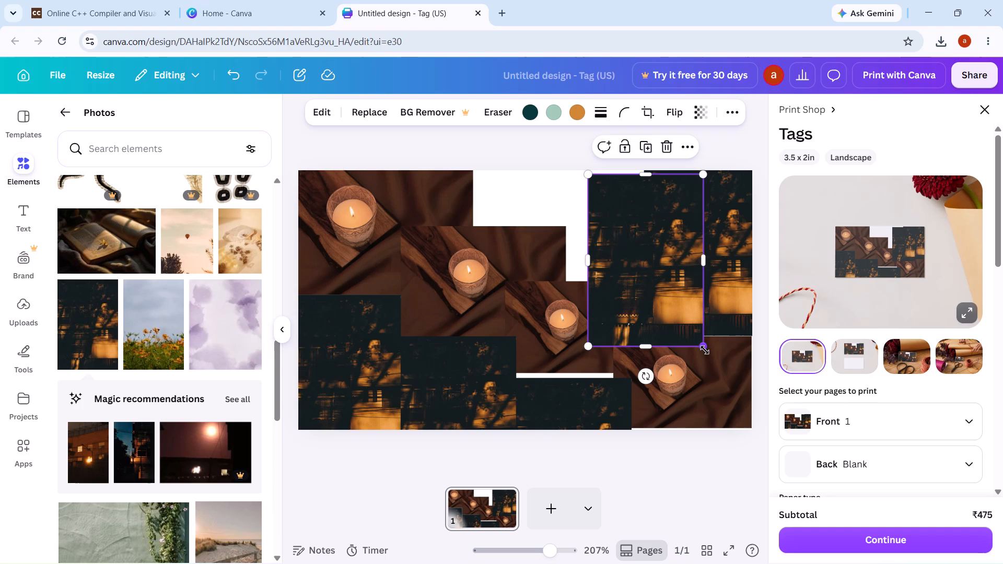
pyautogui.moveTo(705, 350); pyautogui.dragTo(673, 319)
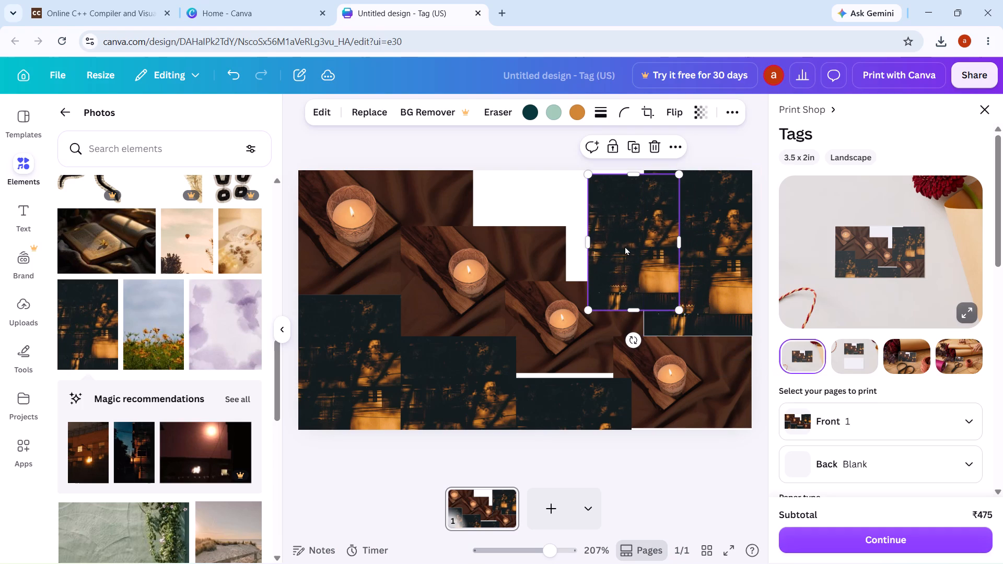
pyautogui.moveTo(623, 244); pyautogui.dragTo(598, 238)
pyautogui.click(598, 238)
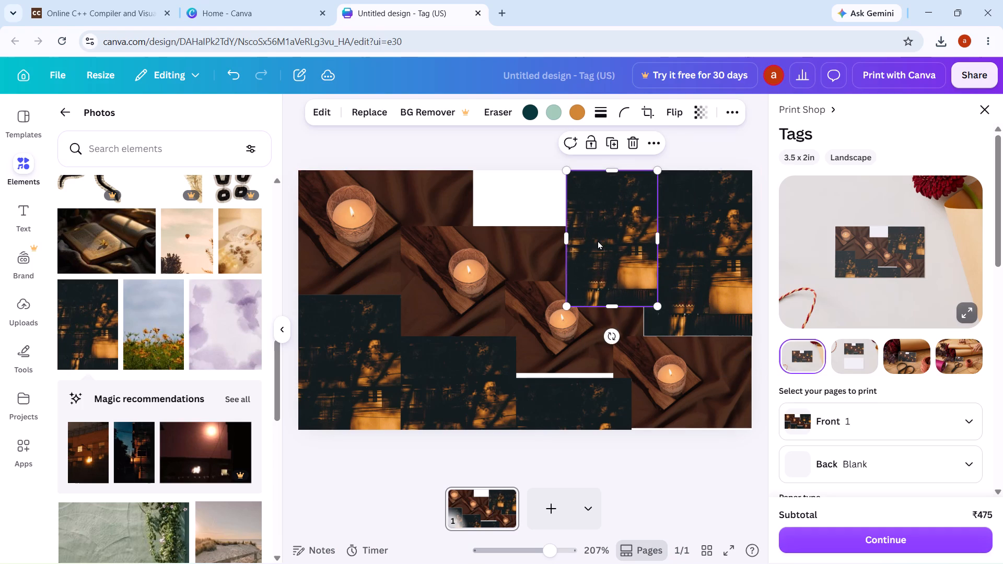
pyautogui.moveTo(599, 266); pyautogui.dragTo(607, 232)
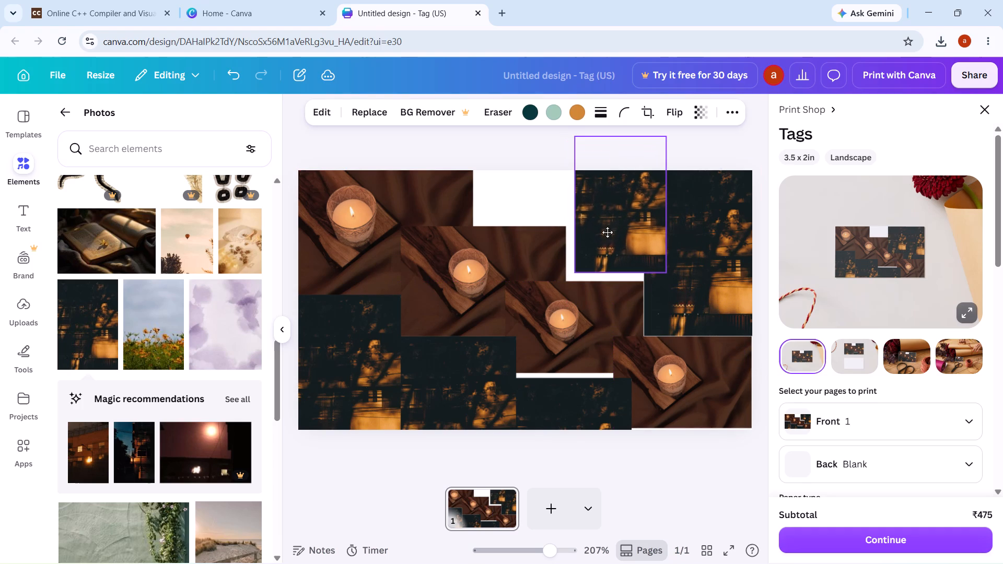
pyautogui.moveTo(607, 232); pyautogui.dragTo(595, 240)
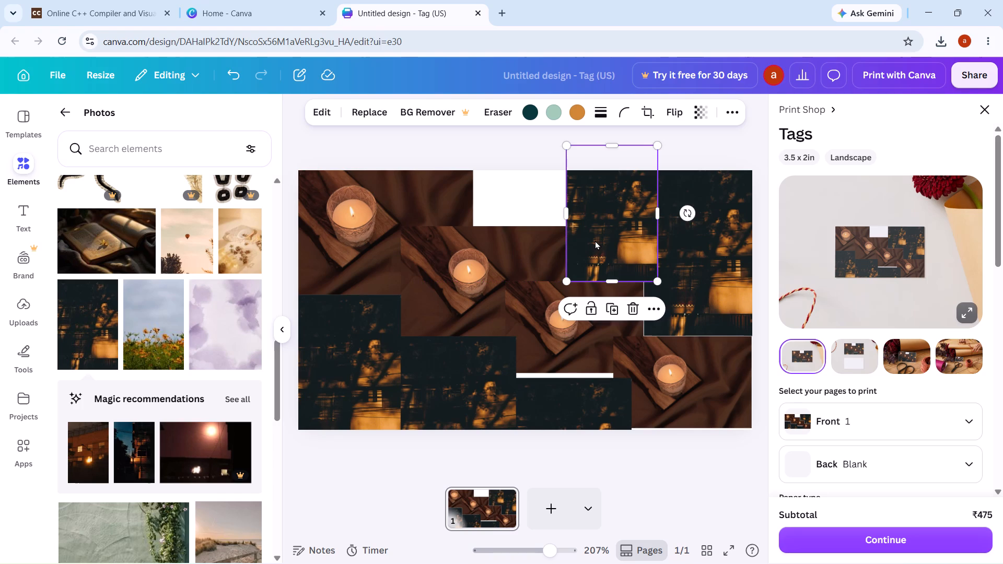
# Duplicate the smaller dark photo, fit the copy into the gap above the second candle photo, and enlarge it slightly.
pyautogui.rightClick(595, 240)
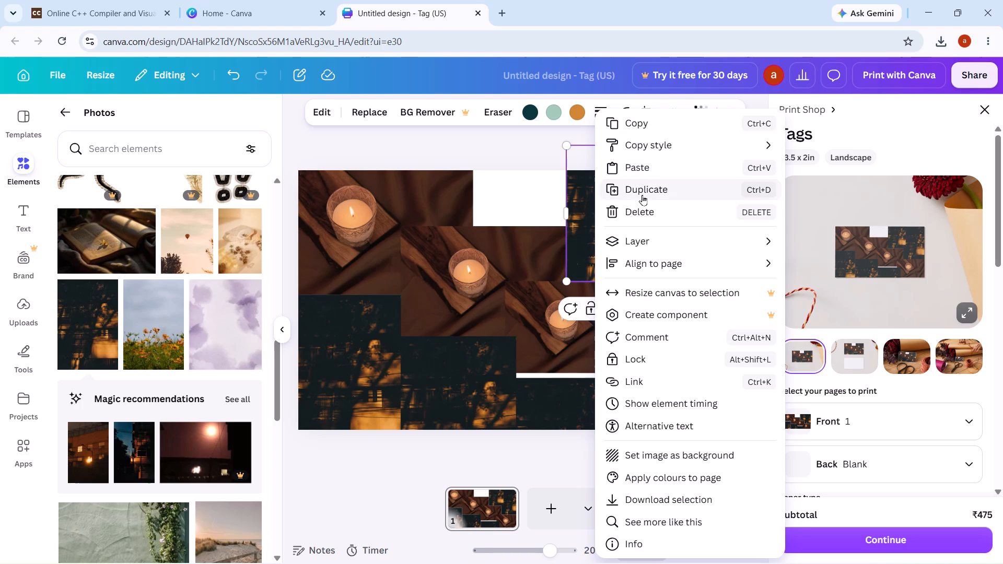
pyautogui.click(642, 195)
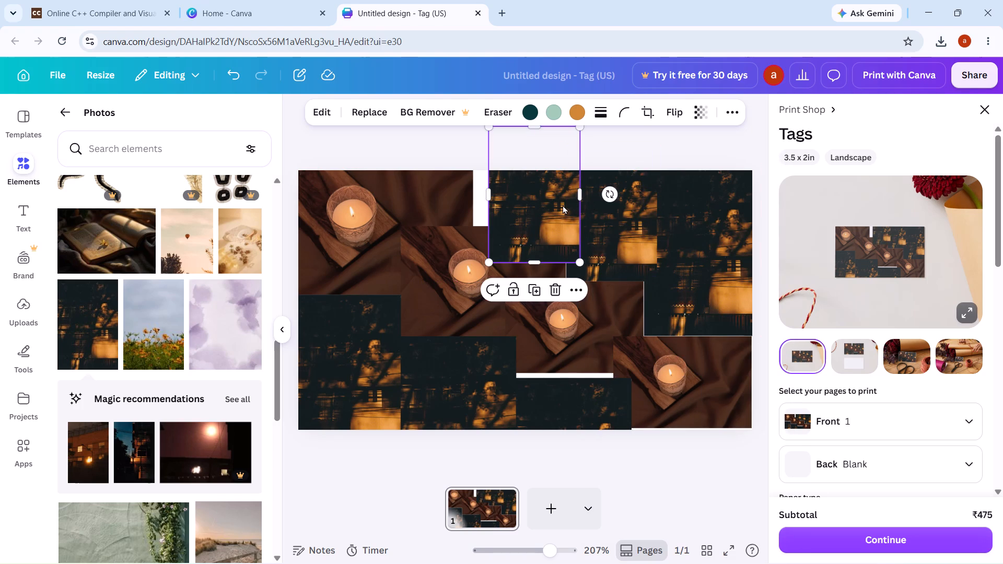
pyautogui.moveTo(563, 205); pyautogui.dragTo(548, 183)
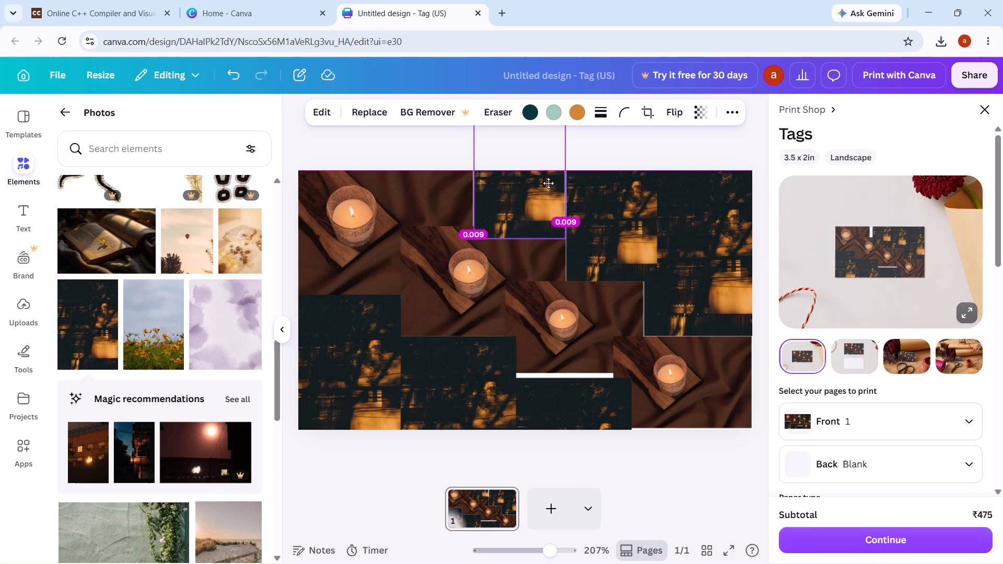
pyautogui.moveTo(548, 183); pyautogui.dragTo(550, 183)
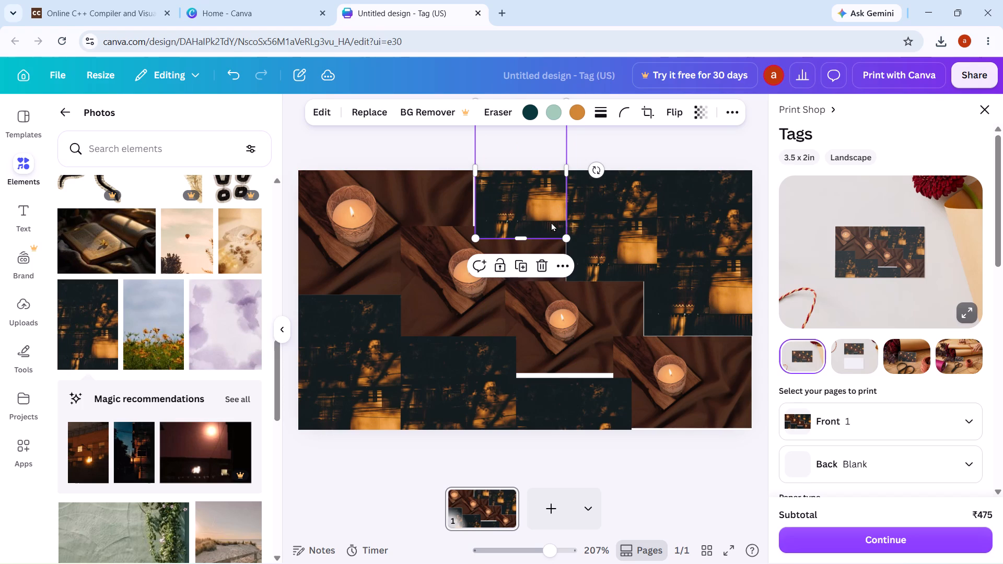
pyautogui.moveTo(551, 222); pyautogui.dragTo(552, 212)
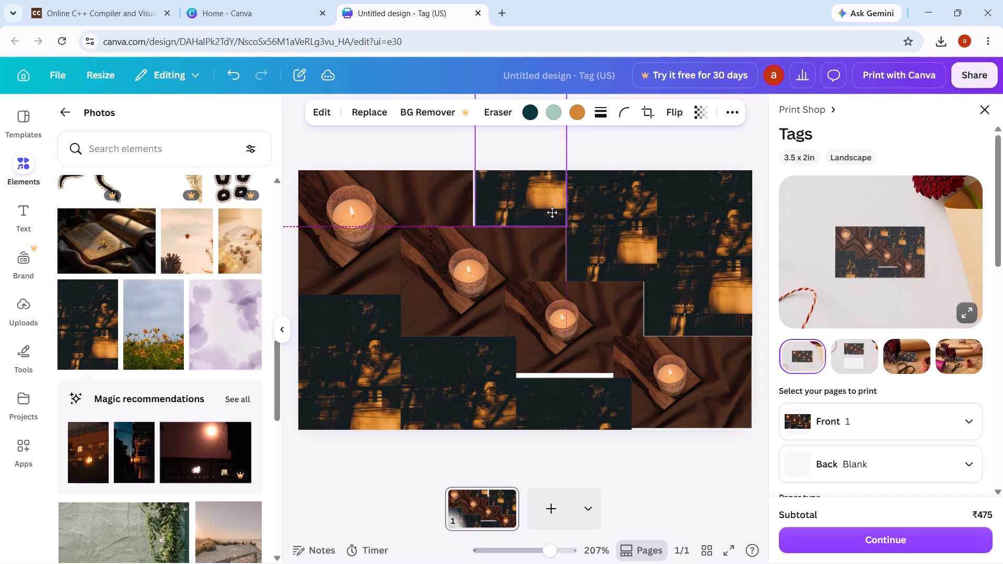
pyautogui.moveTo(552, 212); pyautogui.dragTo(550, 211)
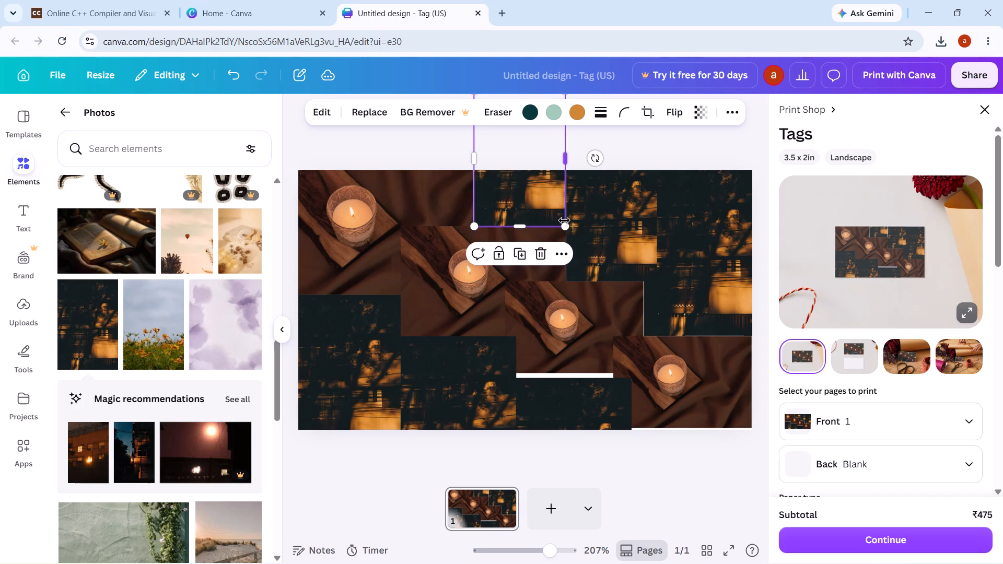
pyautogui.moveTo(565, 221); pyautogui.dragTo(570, 226)
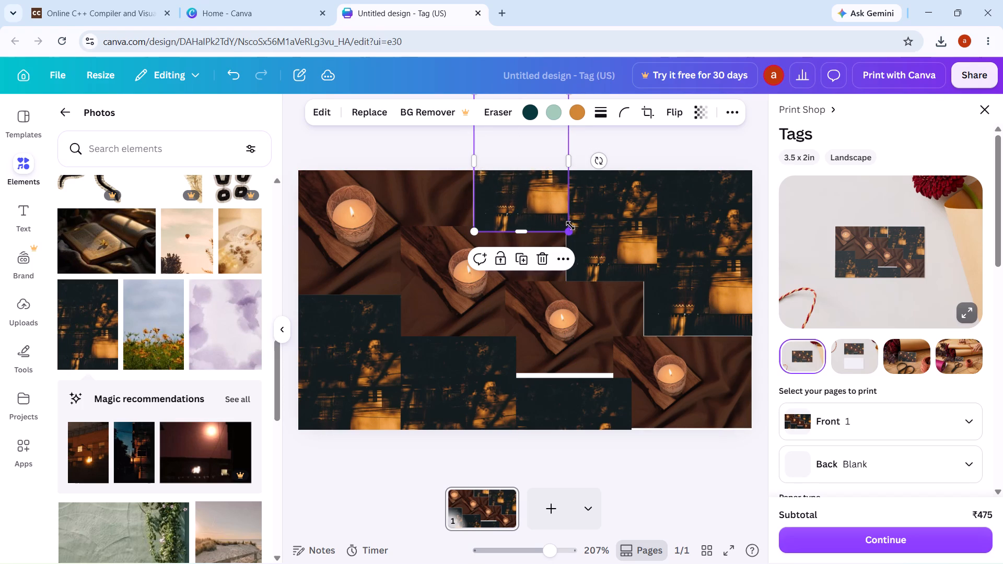
# Move the rightmost dark photo on the tag's bottom edge up to close the white gap beneath the third candle photo.
pyautogui.click(567, 391)
pyautogui.moveTo(545, 384); pyautogui.dragTo(545, 375)
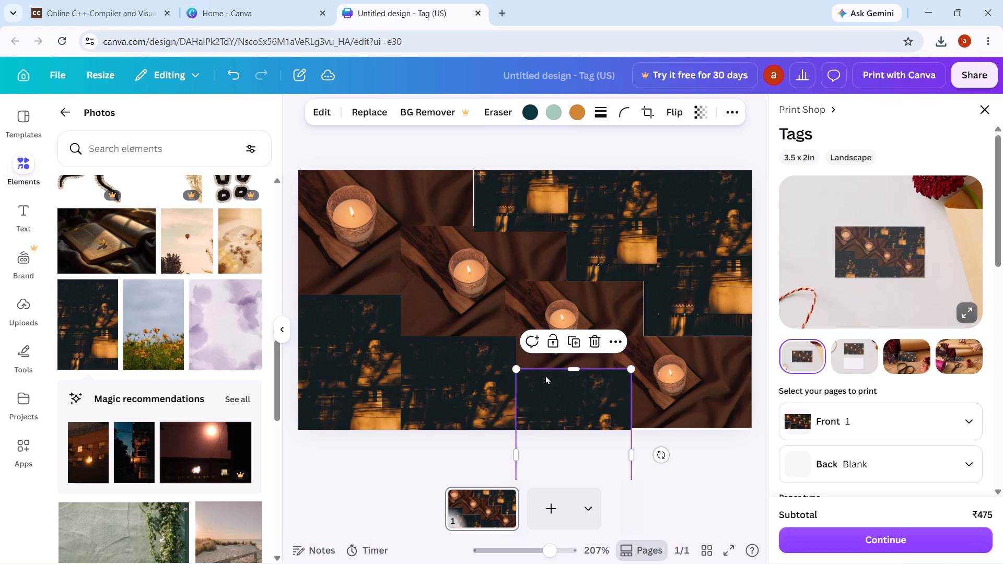
pyautogui.click(695, 450)
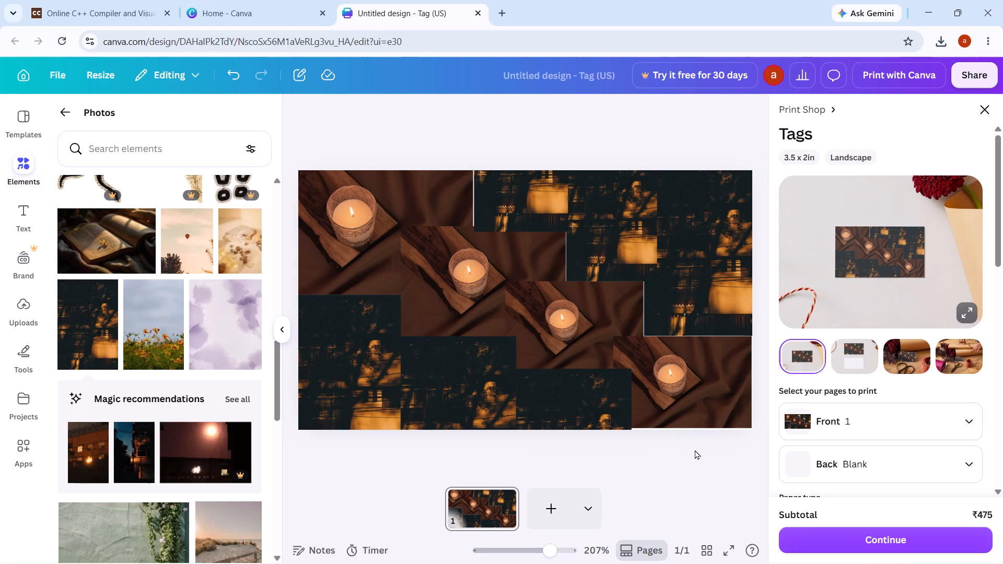
# Shift the three upper dark photos slightly left to close the thin gaps, and widen the last one past the tag's right edge.
pyautogui.moveTo(518, 190); pyautogui.dragTo(510, 193)
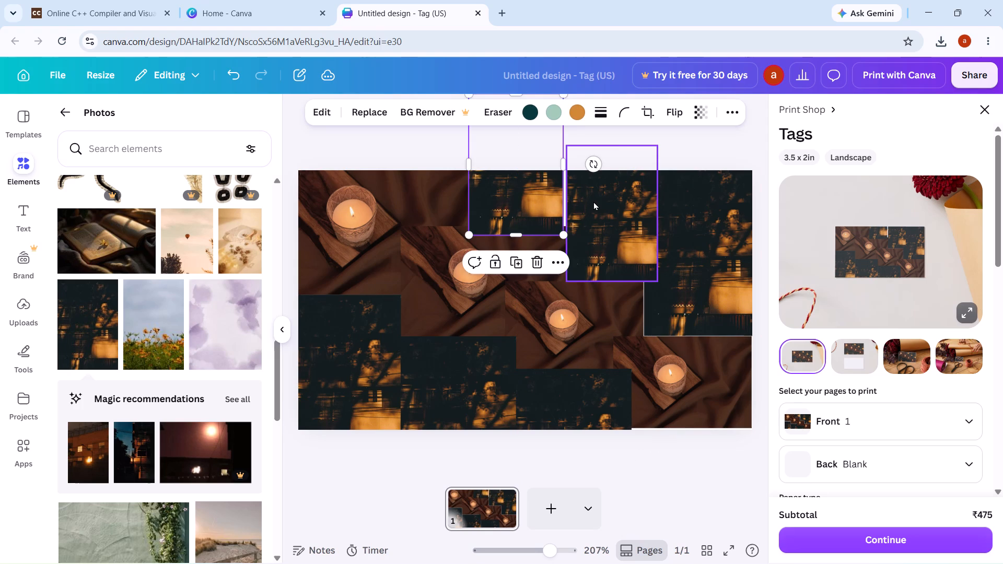
pyautogui.moveTo(593, 201); pyautogui.dragTo(584, 201)
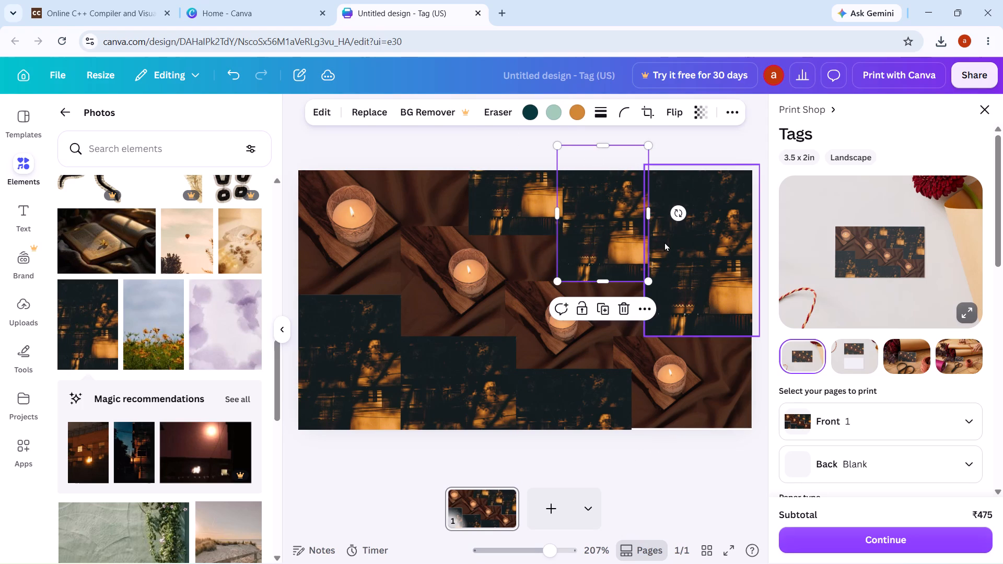
pyautogui.moveTo(665, 242); pyautogui.dragTo(656, 242)
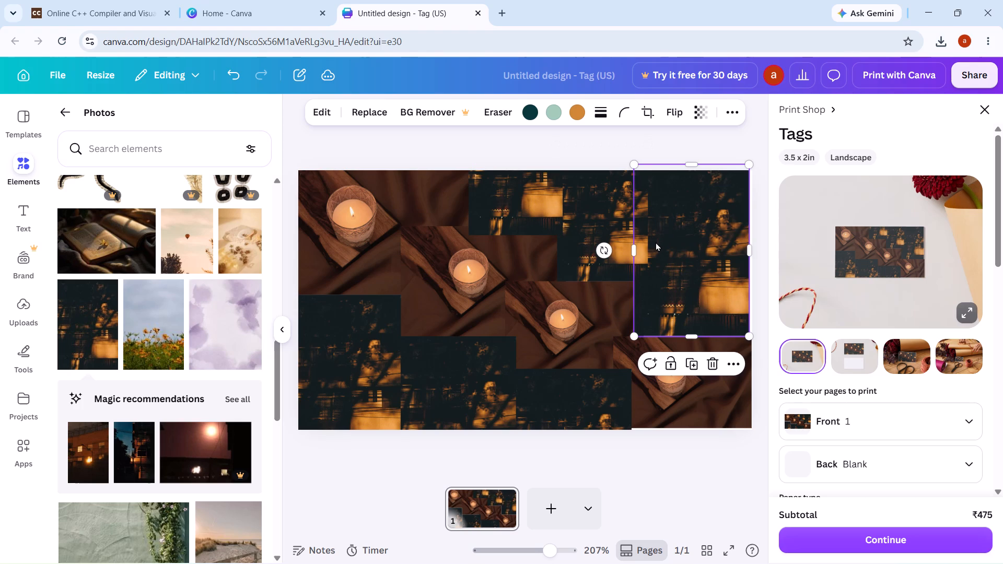
pyautogui.click(669, 492)
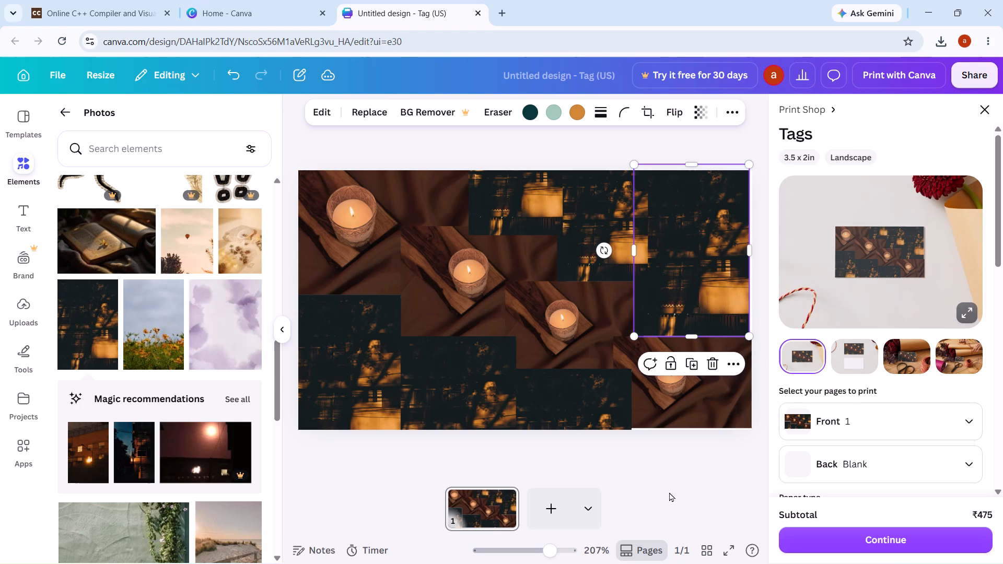
pyautogui.click(669, 492)
pyautogui.moveTo(751, 255); pyautogui.dragTo(761, 256)
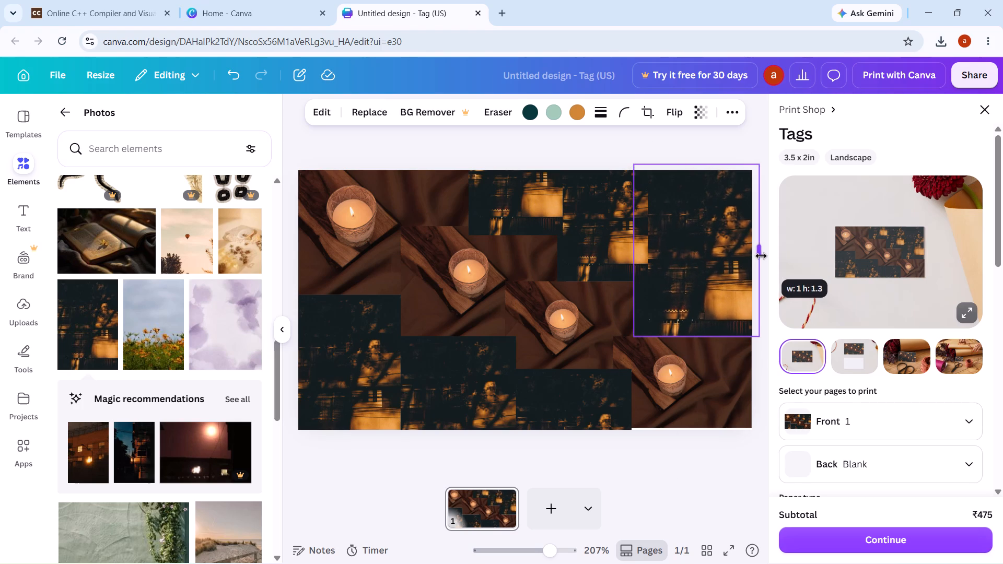
pyautogui.moveTo(761, 256); pyautogui.dragTo(762, 257)
pyautogui.click(675, 473)
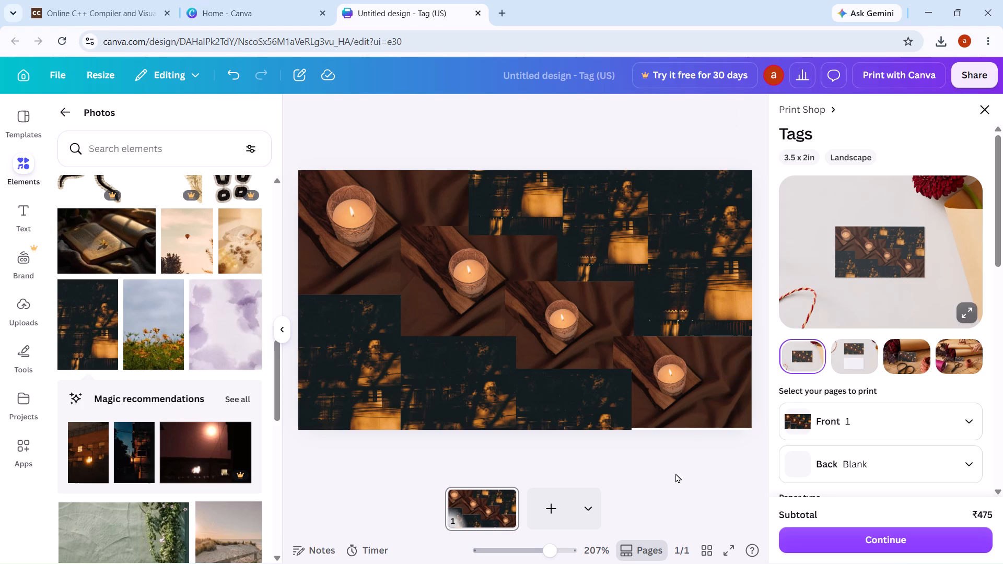
# Look through the available text styles and font combinations for one that suits the tag.
pyautogui.scroll(-2, 120, 365)
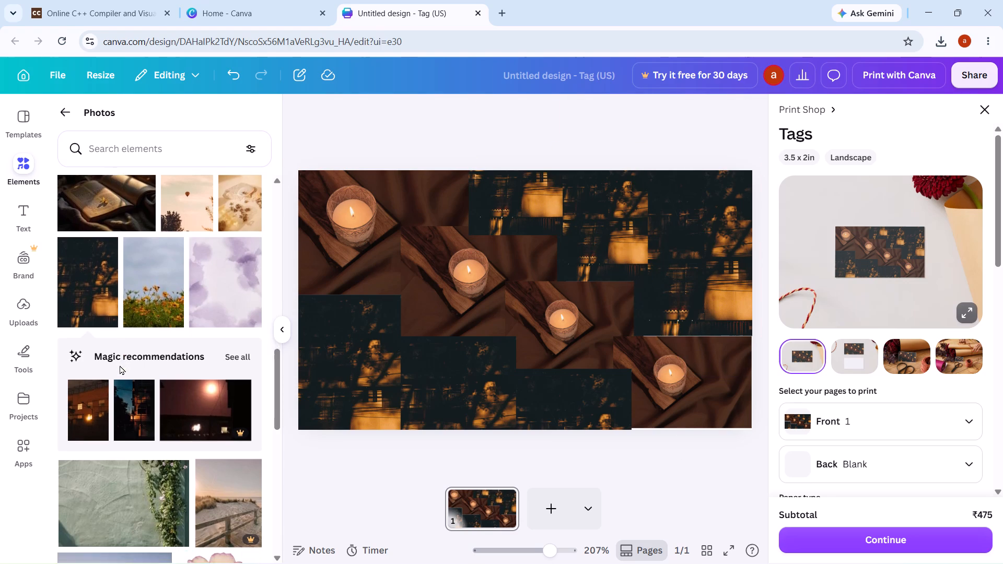
pyautogui.scroll(-2, 120, 365)
pyautogui.click(21, 209)
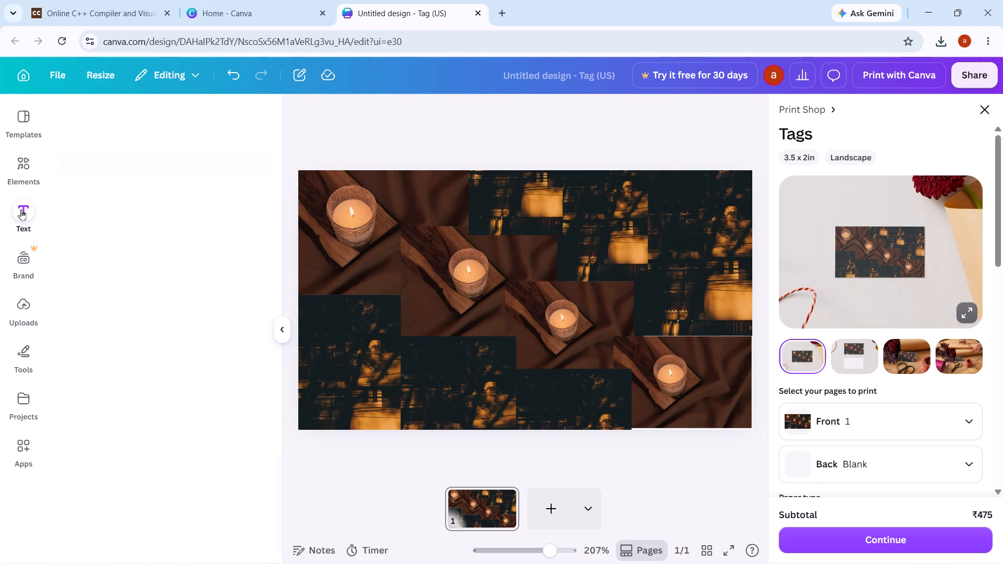
pyautogui.scroll(-7, 118, 409)
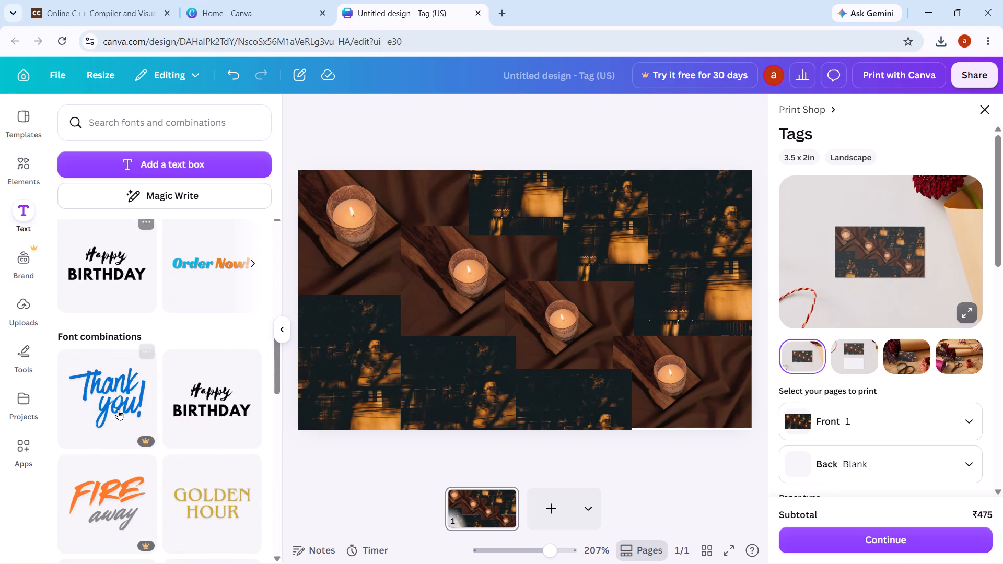
pyautogui.scroll(-3, 118, 409)
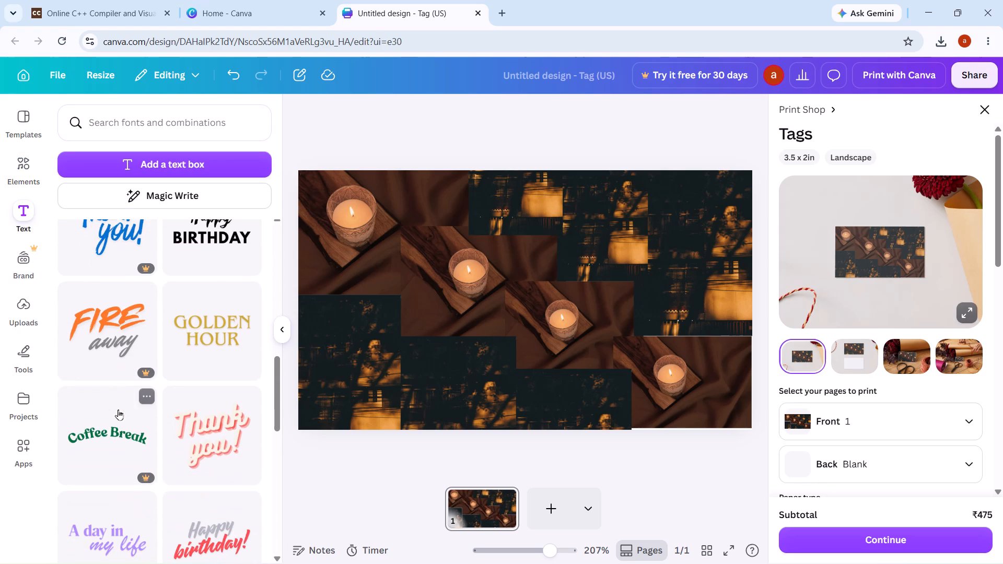
pyautogui.scroll(-5, 118, 409)
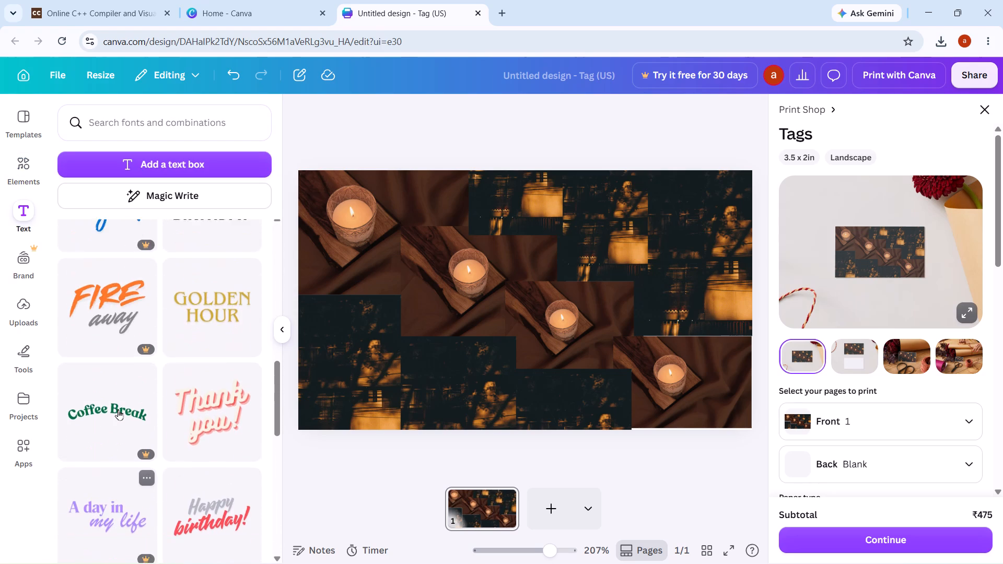
pyautogui.scroll(-3, 118, 409)
pyautogui.scroll(1, 118, 409)
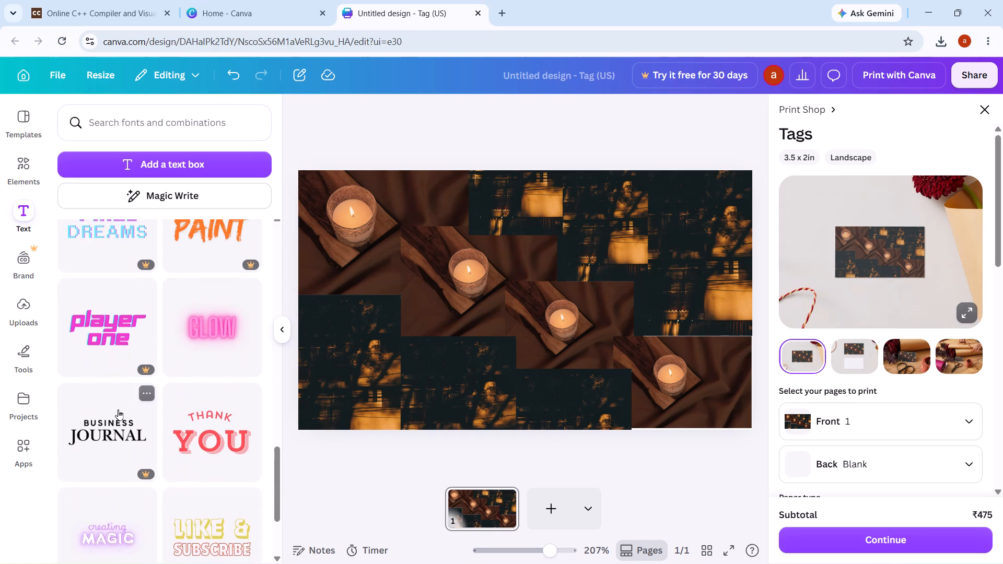
pyautogui.scroll(1, 118, 409)
pyautogui.scroll(-1, 118, 409)
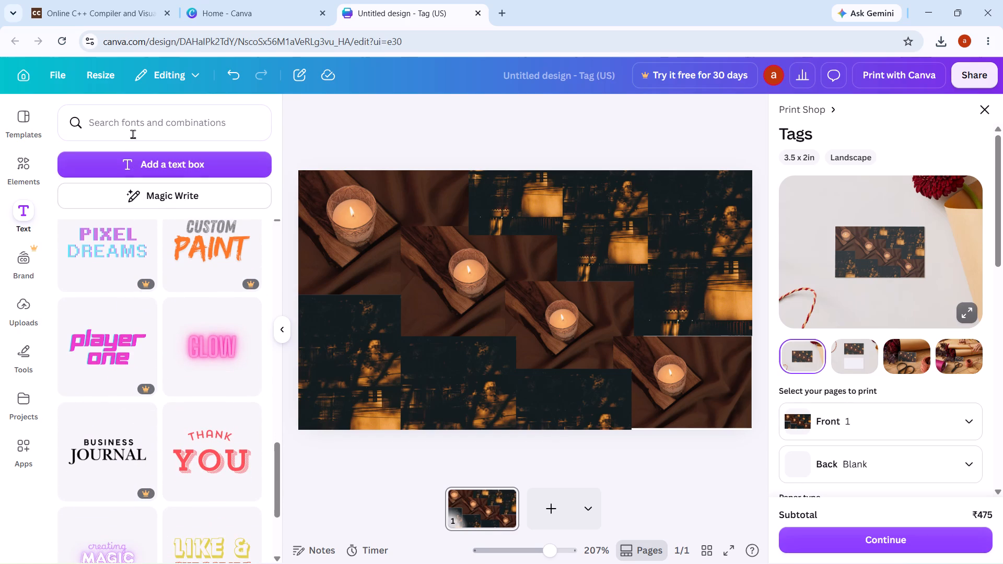
# Search the fonts and combinations for "candle".
pyautogui.click(133, 125)
pyautogui.write('candle')
pyautogui.press('Return')
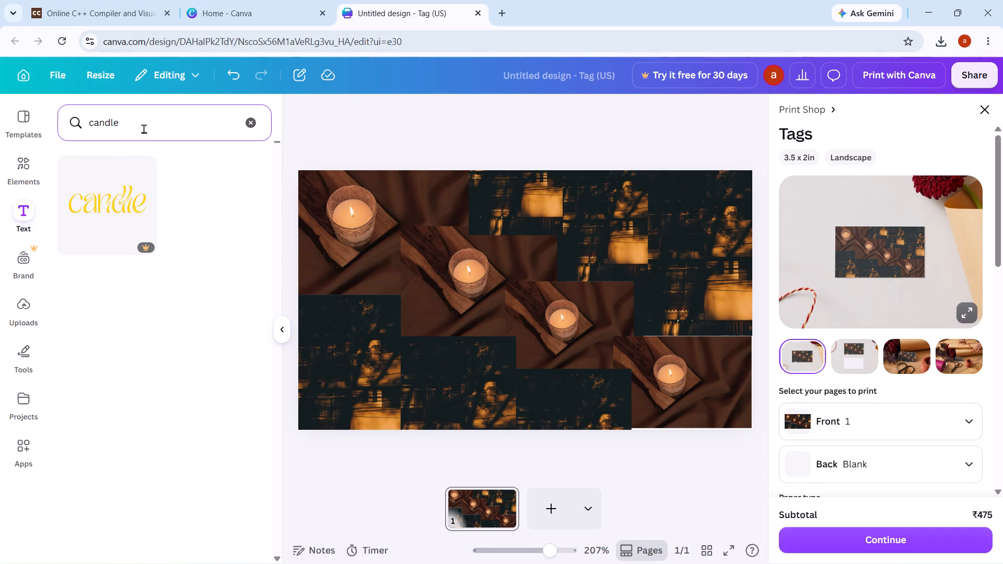
# Replace the fonts and combinations search with "dim light".
pyautogui.click(144, 128)
pyautogui.press('BackSpace')
pyautogui.press('BackSpace')
pyautogui.press('BackSpace')
pyautogui.press('BackSpace')
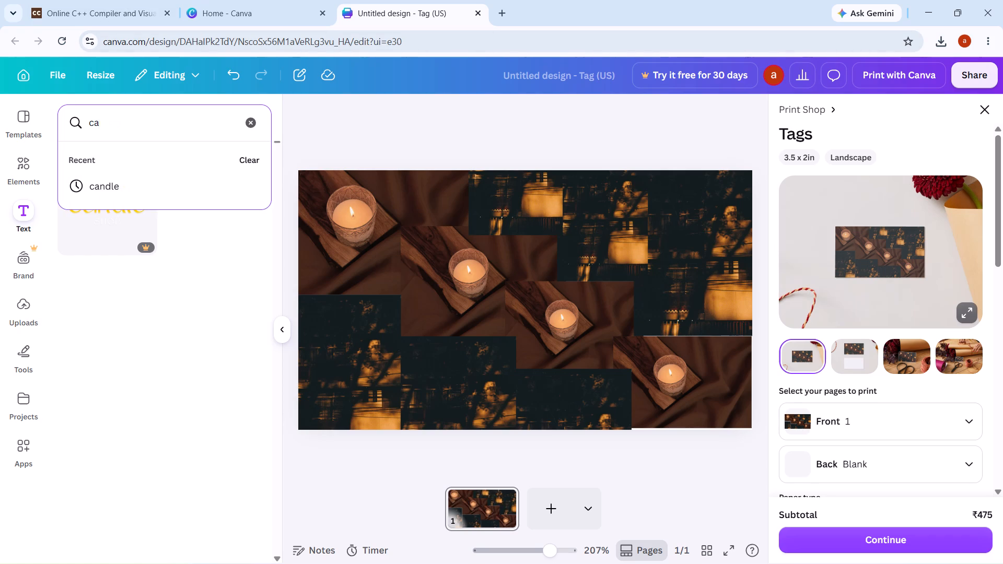
pyautogui.press('BackSpace')
pyautogui.press('BackSpace')
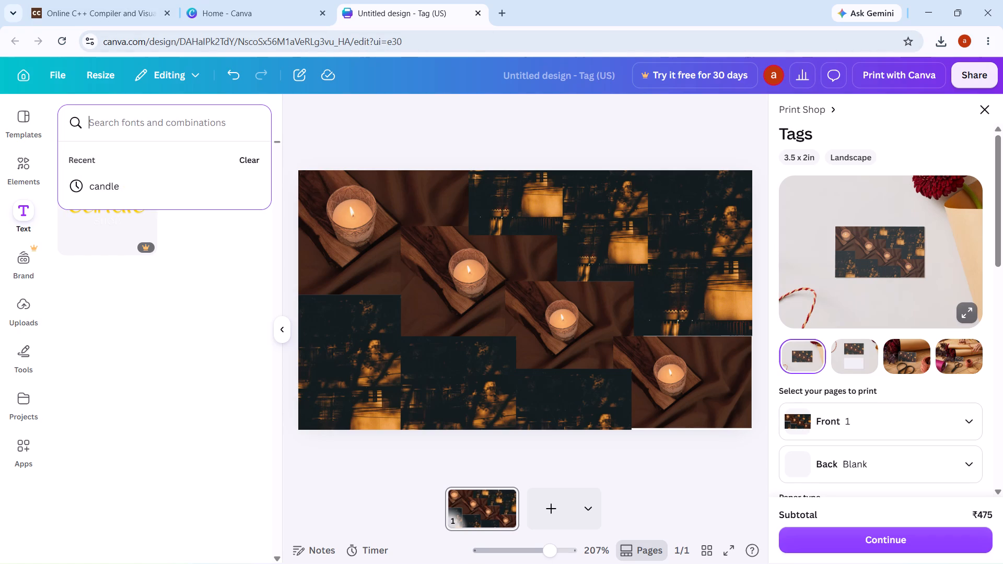
pyautogui.write('dim light')
pyautogui.press('Return')
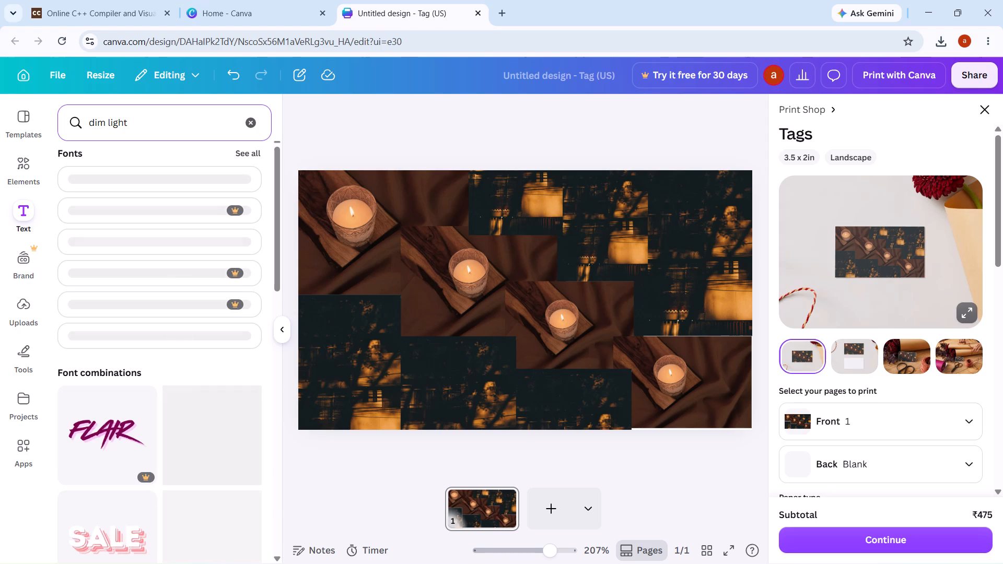
# Look through the fonts and font combinations found for "dim light" for a style that suits the candle tag.
pyautogui.scroll(-5, 191, 374)
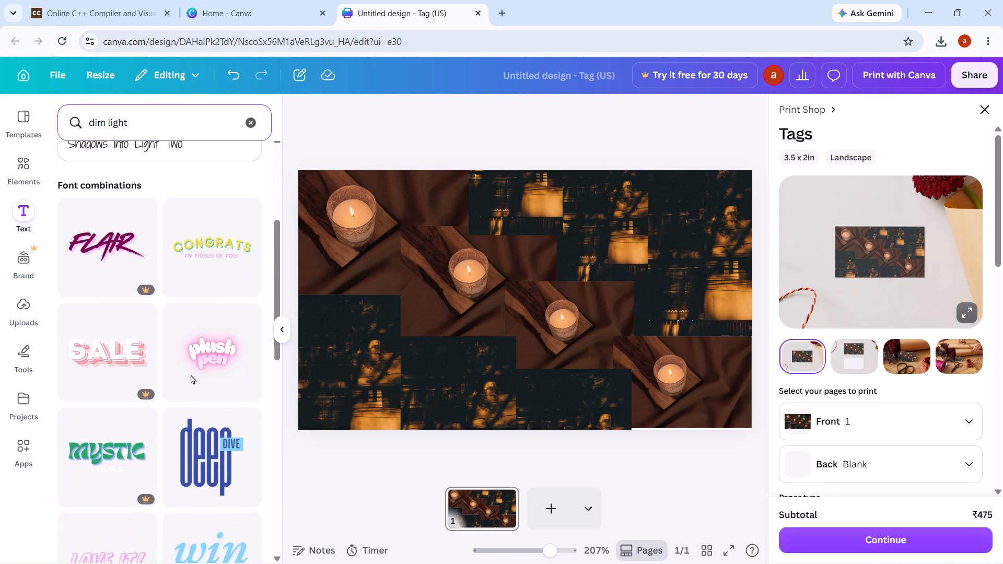
pyautogui.scroll(-8, 191, 374)
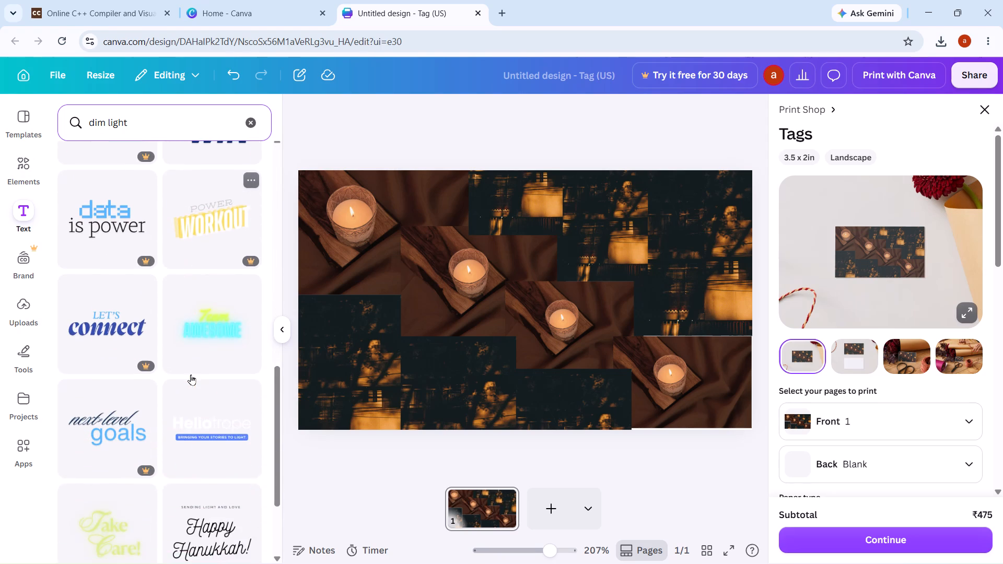
pyautogui.scroll(-3, 191, 374)
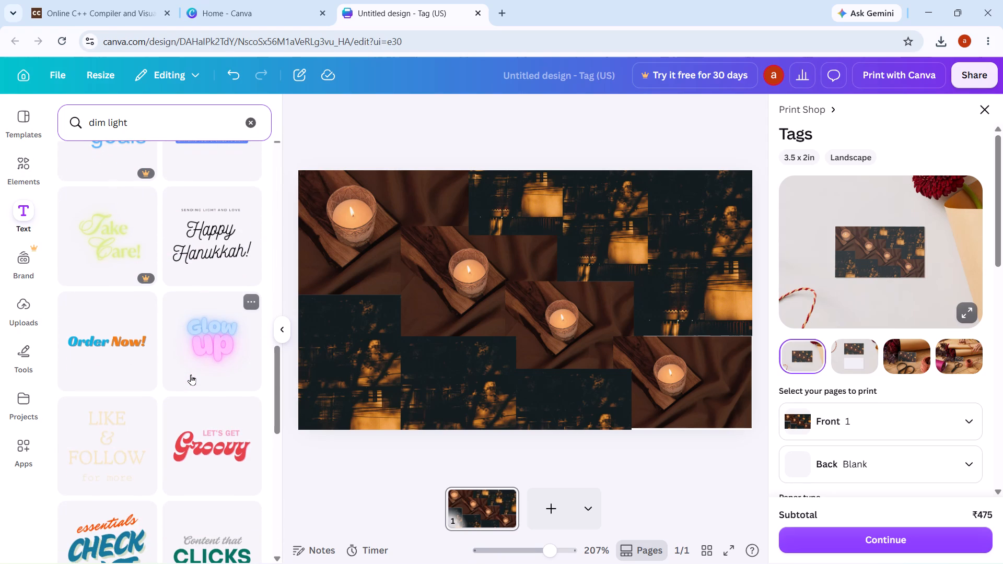
pyautogui.scroll(-3, 191, 374)
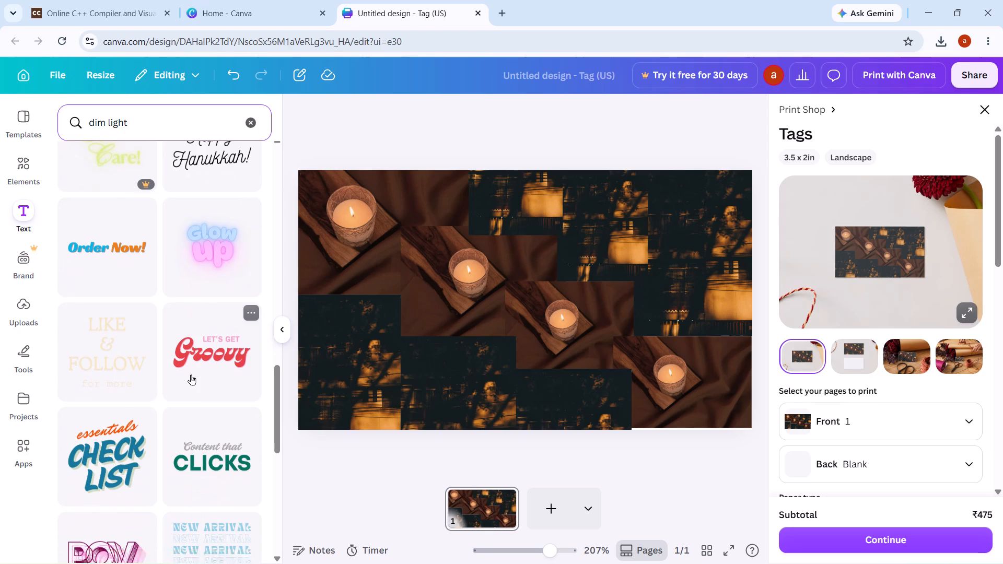
pyautogui.scroll(-7, 191, 374)
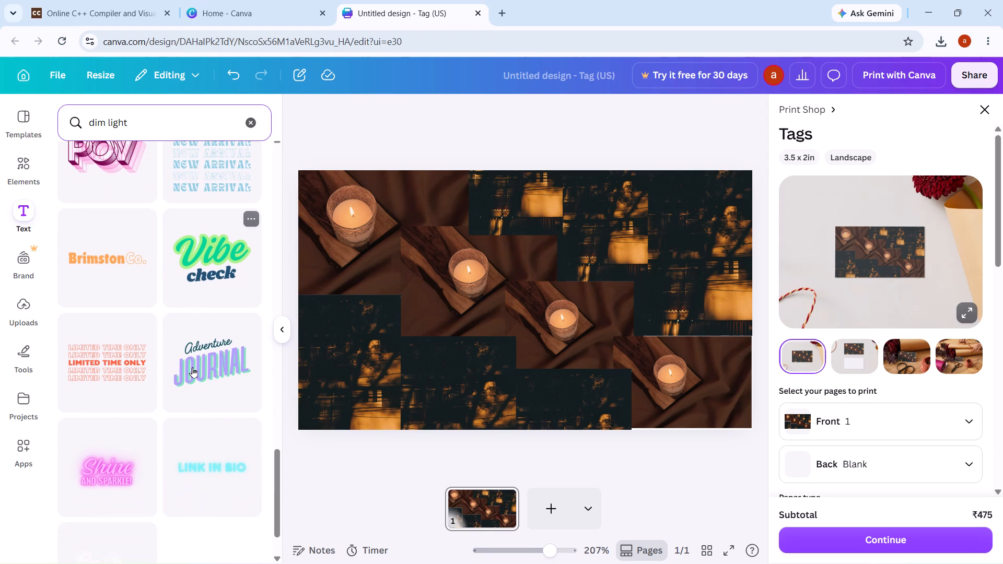
pyautogui.scroll(-2, 192, 367)
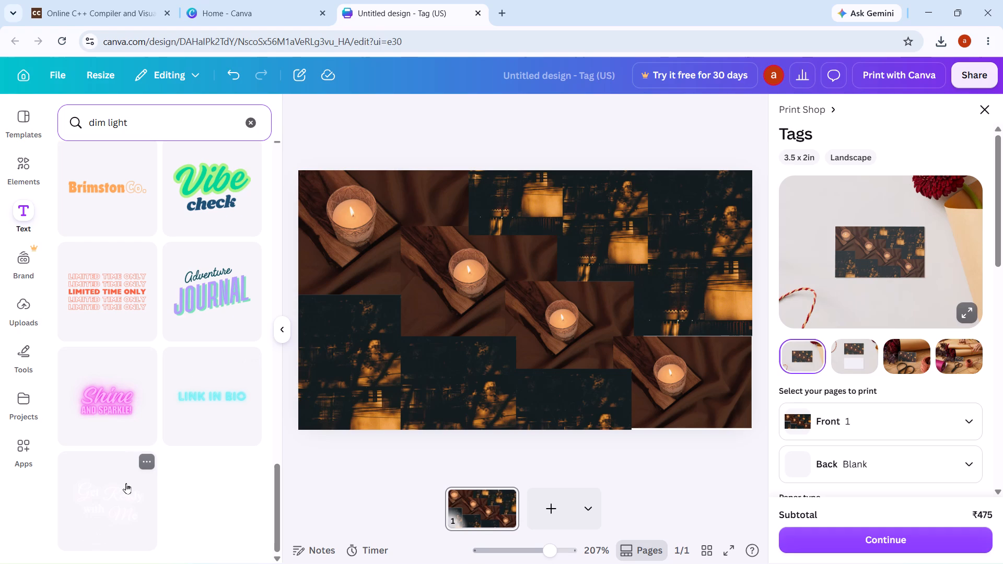
pyautogui.scroll(3, 96, 395)
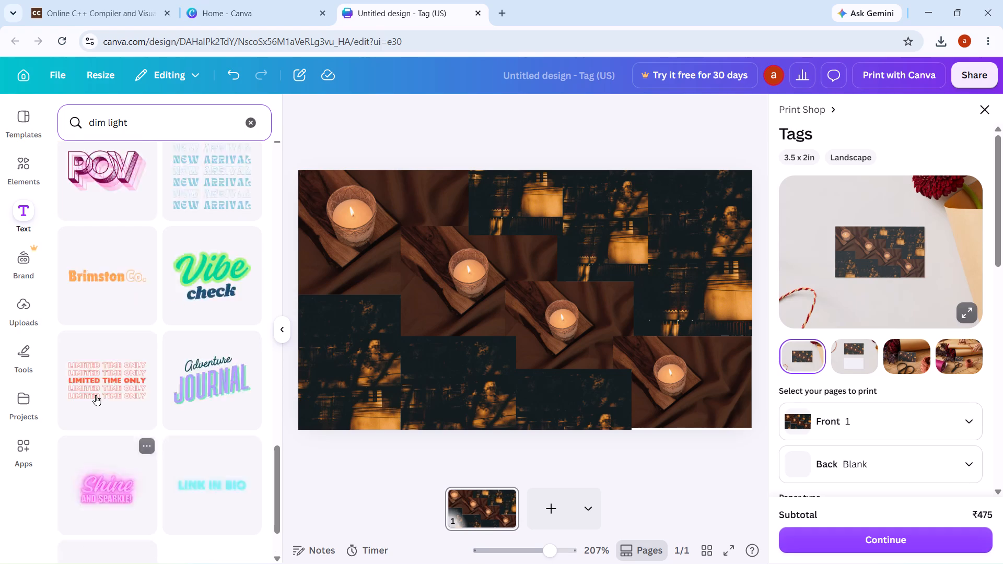
pyautogui.scroll(8, 96, 395)
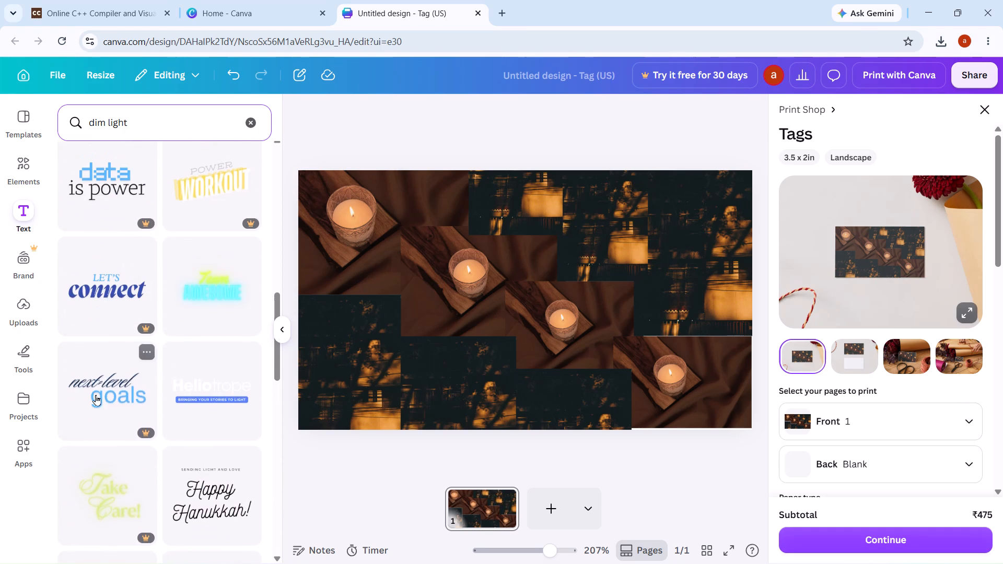
pyautogui.scroll(4, 96, 395)
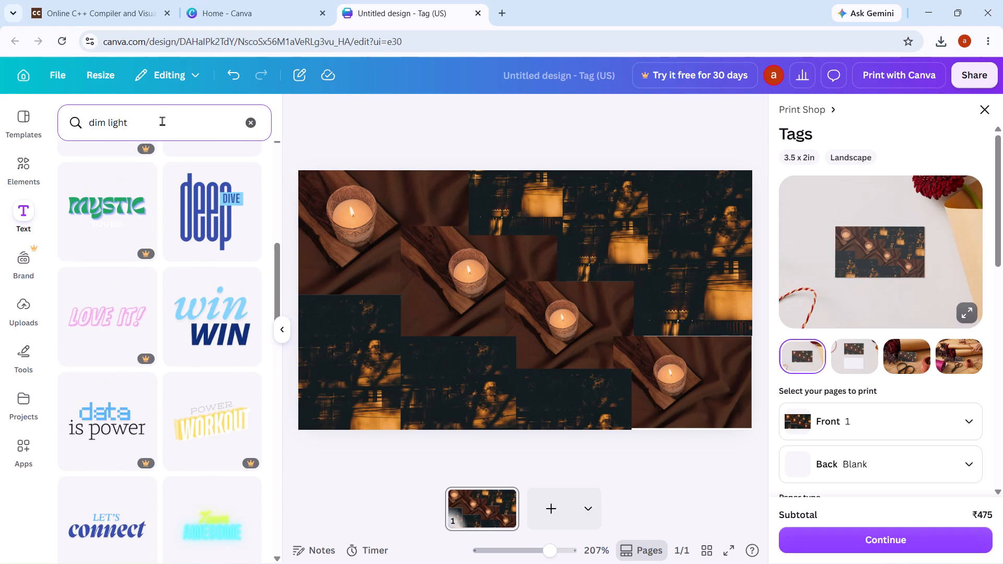
# Shorten the fonts and combinations search to "dim".
pyautogui.click(162, 121)
pyautogui.press('BackSpace')
pyautogui.press('BackSpace')
pyautogui.press('BackSpace')
pyautogui.press('BackSpace')
pyautogui.press('BackSpace')
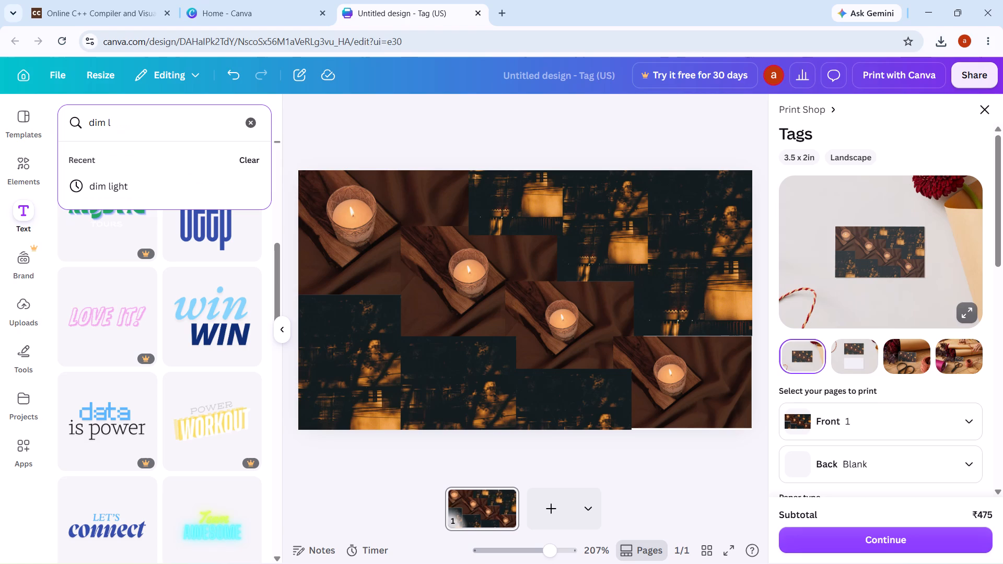
pyautogui.press('Return')
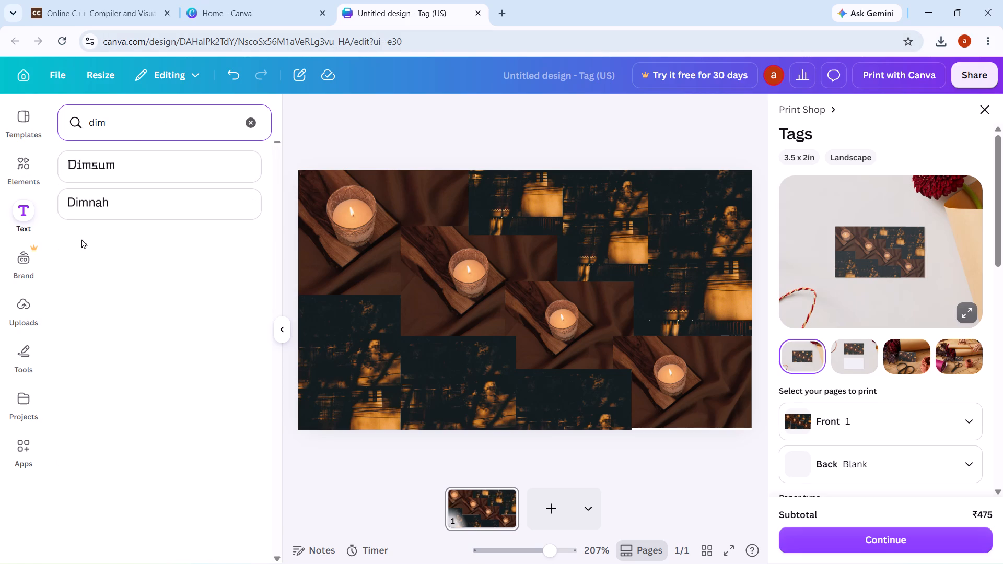
# Search the fonts for "light" and add a text in the Best light font to the tag.
pyautogui.click(136, 124)
pyautogui.press('BackSpace')
pyautogui.press('BackSpace')
pyautogui.press('BackSpace')
pyautogui.press('BackSpace')
pyautogui.press('BackSpace')
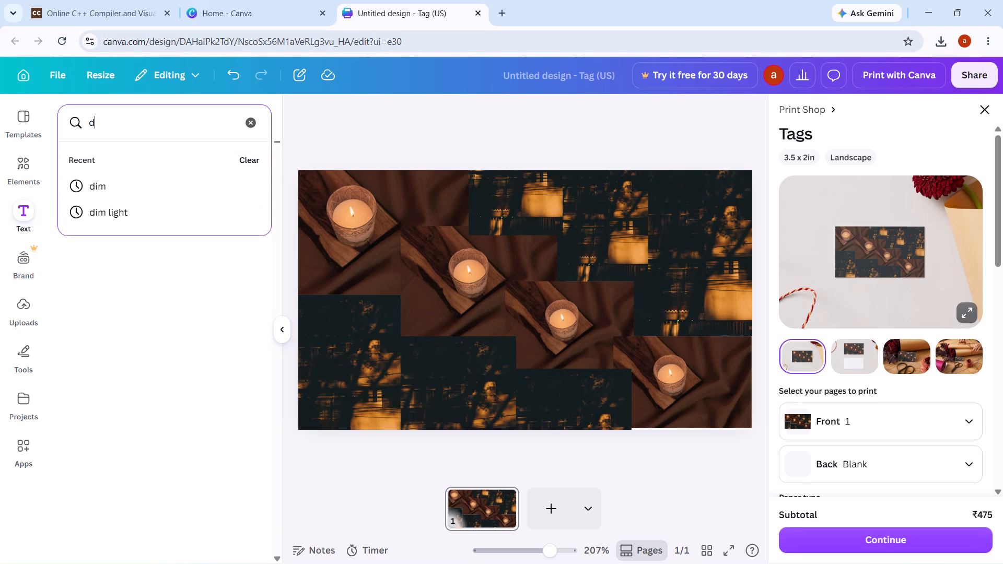
pyautogui.write('light')
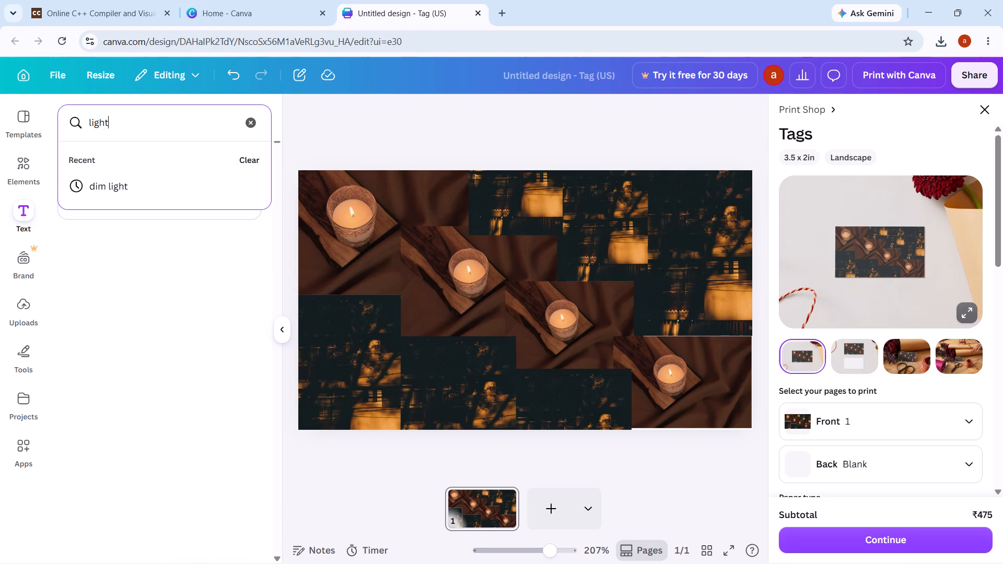
pyautogui.press('Return')
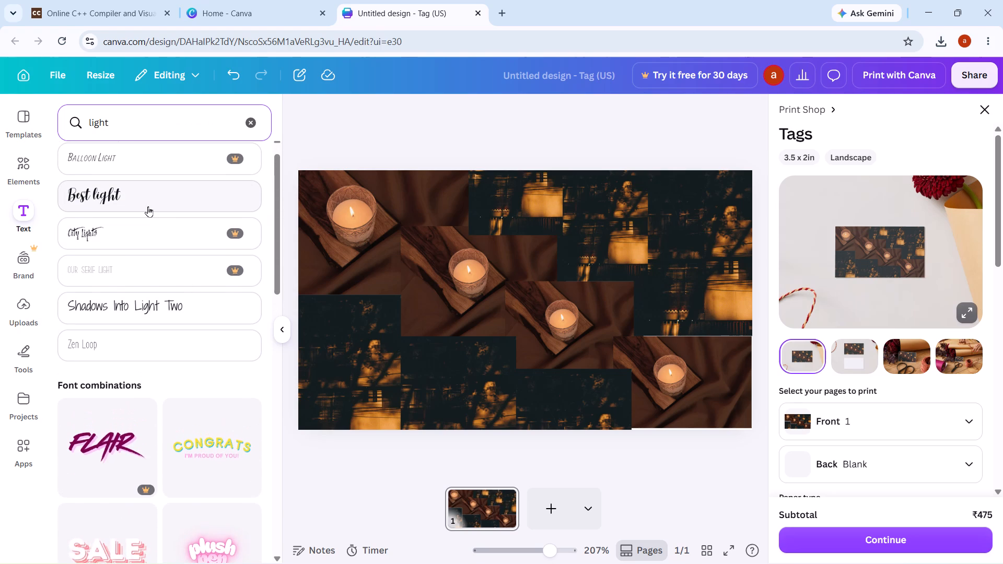
pyautogui.click(148, 206)
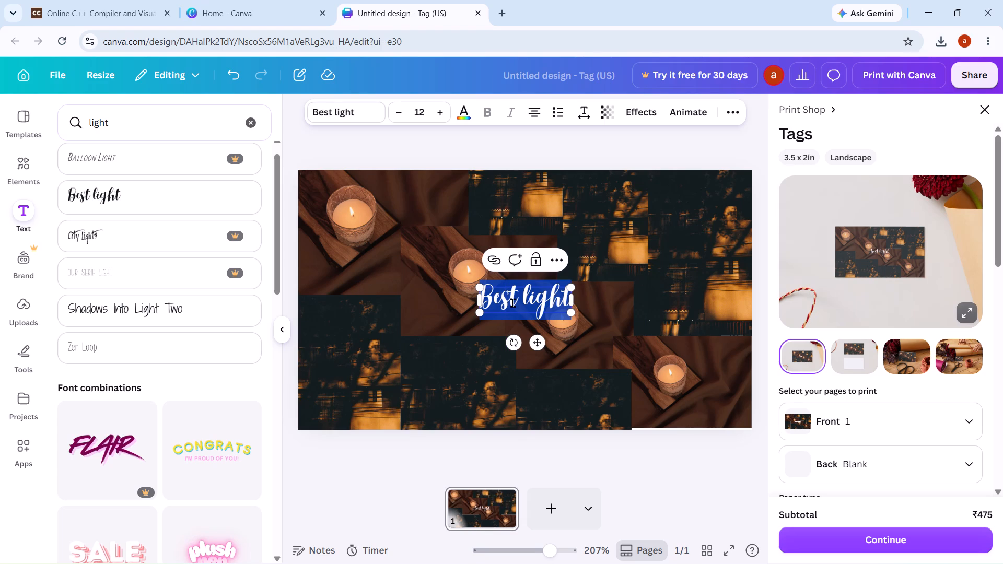
pyautogui.click(651, 522)
pyautogui.click(670, 478)
# Shift the dark photo at the tag's right edge slightly down and left to cover the thin gap above the last candle photo.
pyautogui.moveTo(683, 309); pyautogui.dragTo(683, 316)
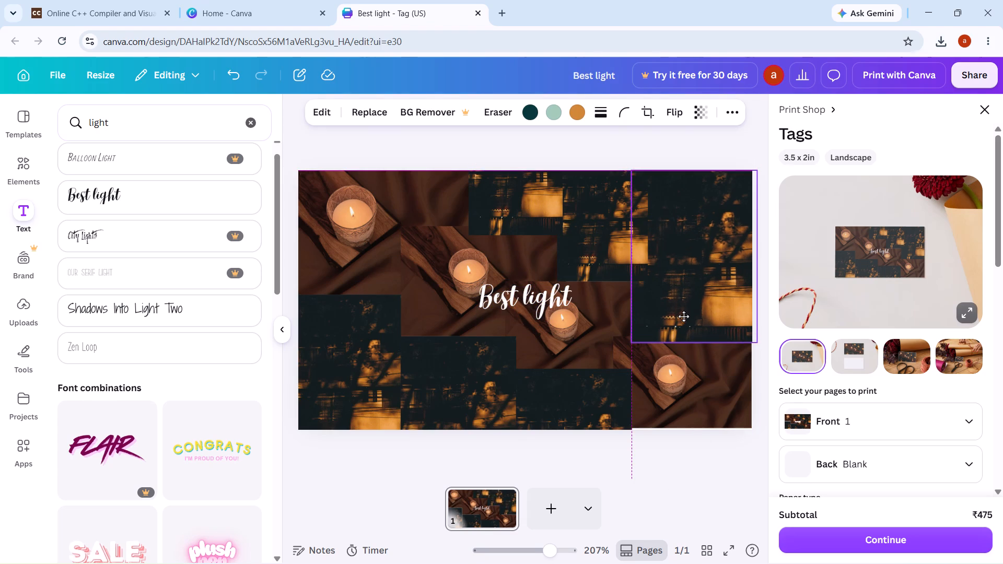
pyautogui.moveTo(683, 316); pyautogui.dragTo(684, 315)
pyautogui.click(709, 484)
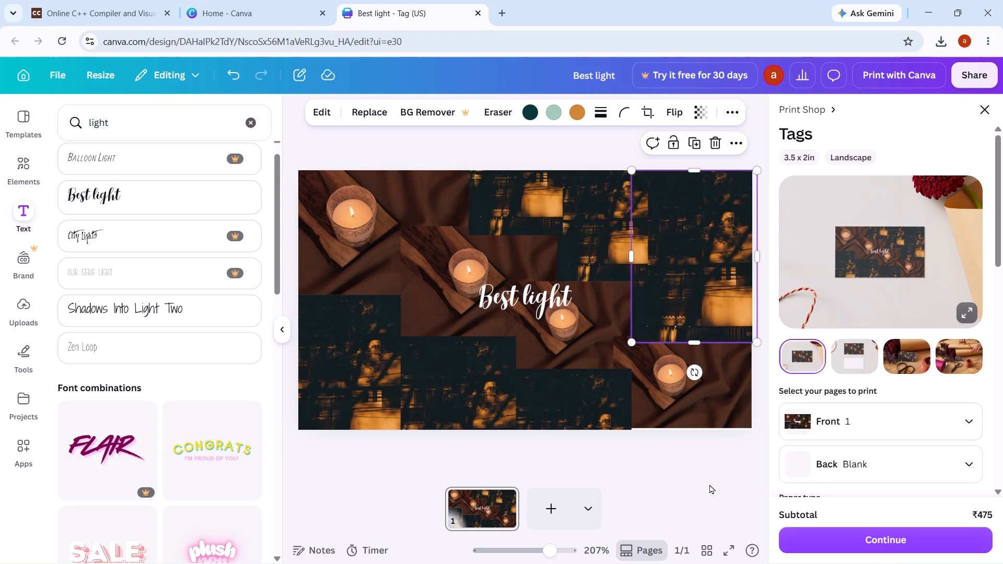
pyautogui.click(709, 484)
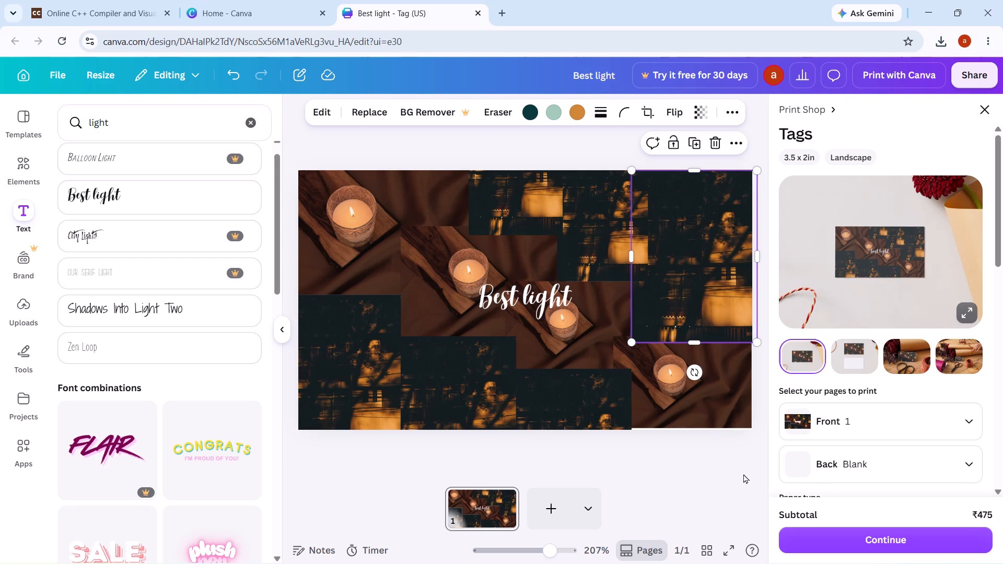
pyautogui.click(744, 474)
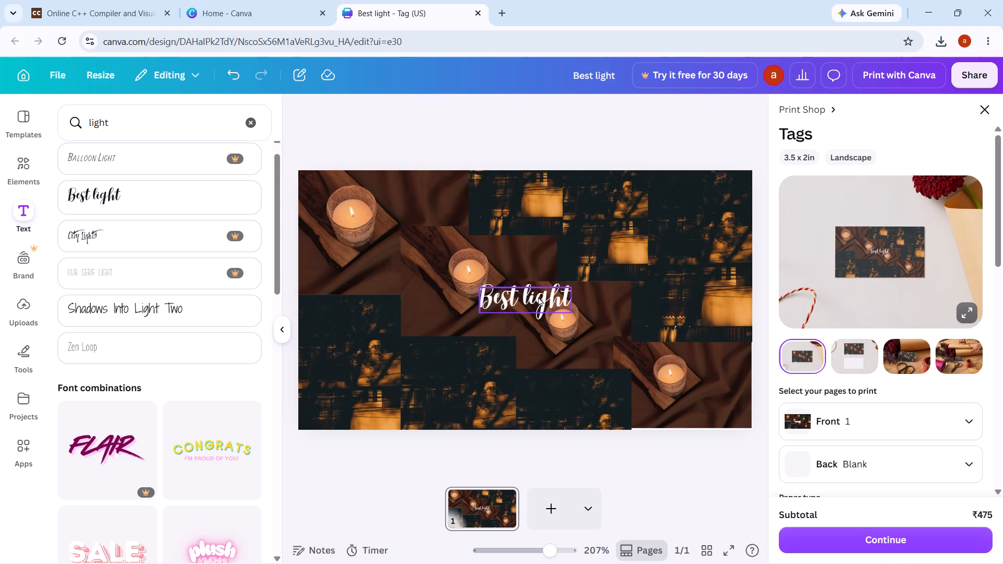
# Reposition the "Best light" text between the two middle candles and enlarge it to a font size of about 20.9.
pyautogui.moveTo(534, 293); pyautogui.dragTo(384, 319)
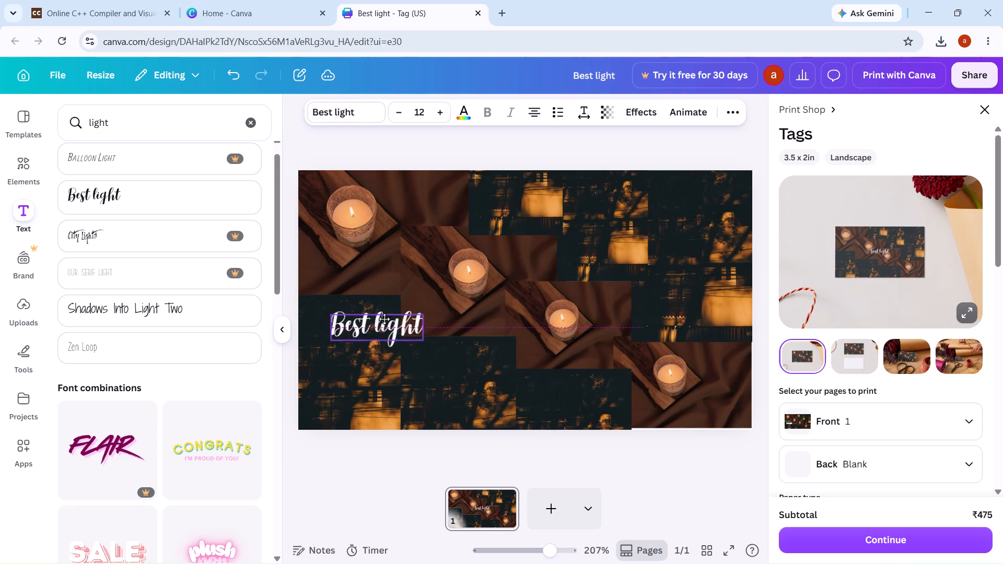
pyautogui.moveTo(384, 319); pyautogui.dragTo(412, 303)
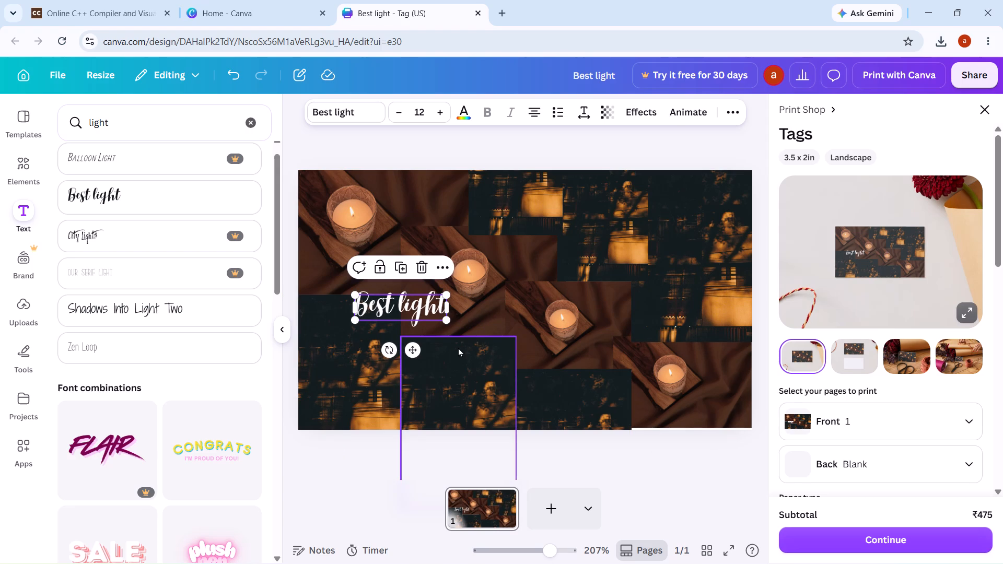
pyautogui.moveTo(421, 302); pyautogui.dragTo(457, 301)
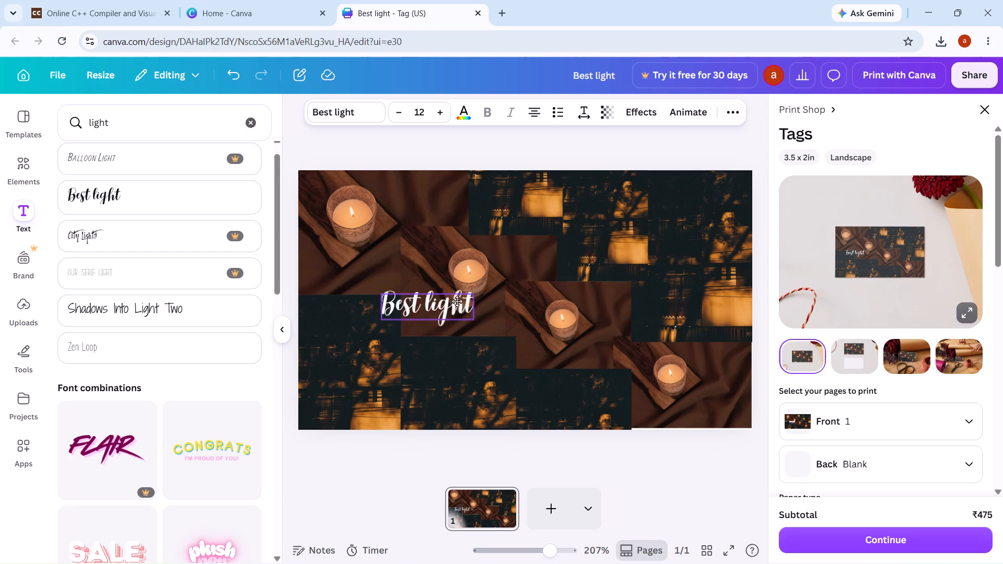
pyautogui.moveTo(457, 301); pyautogui.dragTo(535, 284)
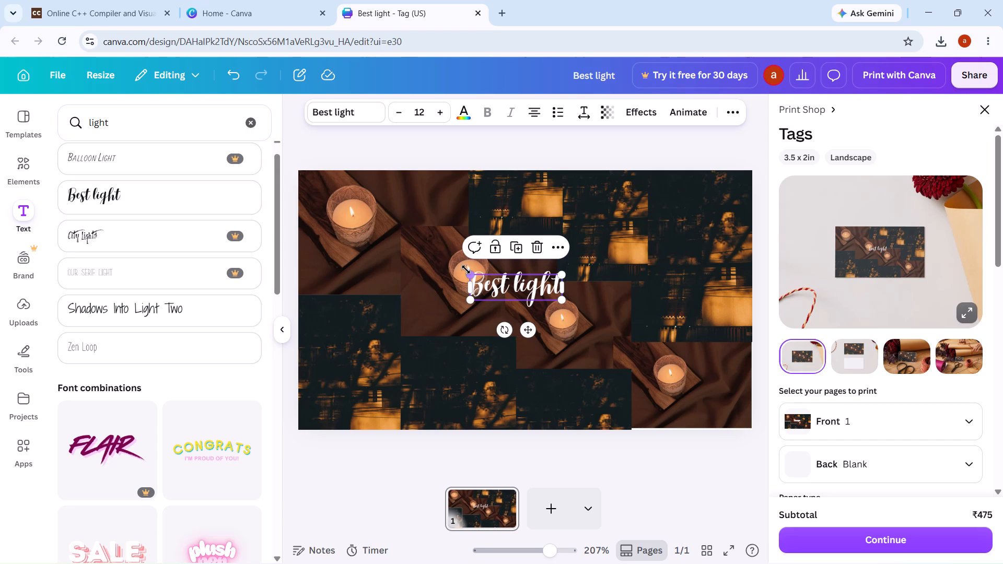
pyautogui.moveTo(466, 269); pyautogui.dragTo(444, 243)
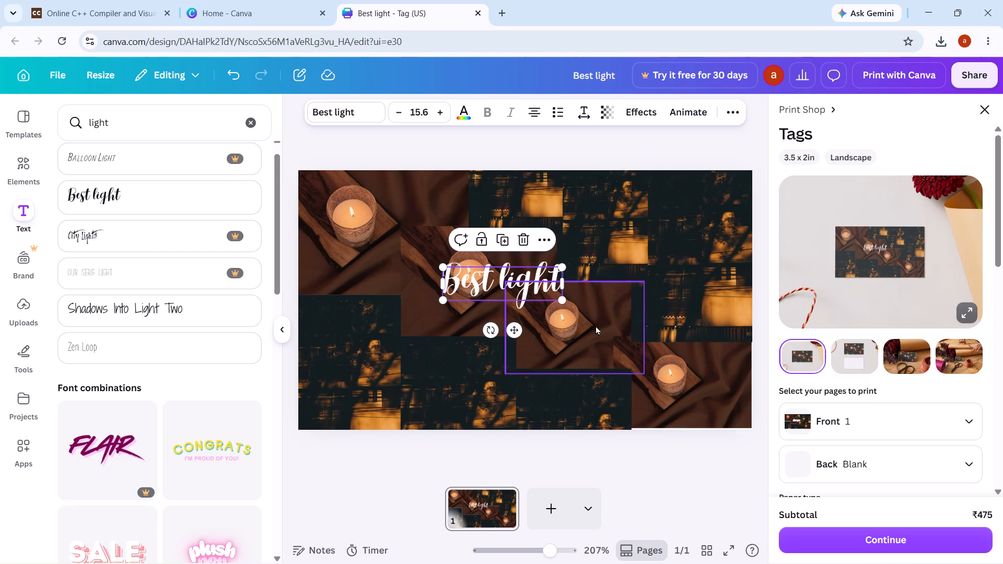
pyautogui.moveTo(564, 298); pyautogui.dragTo(606, 298)
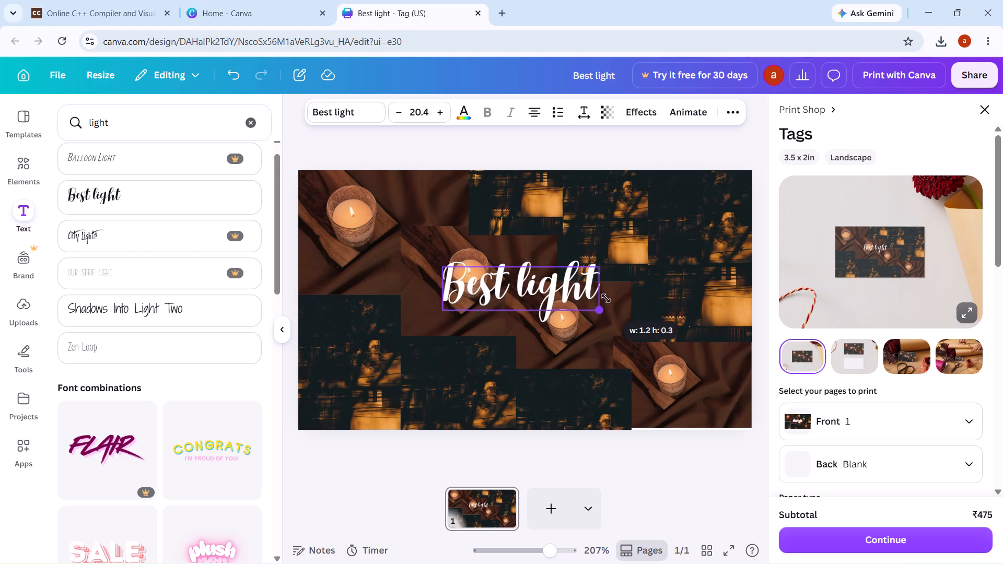
pyautogui.moveTo(606, 298); pyautogui.dragTo(608, 298)
pyautogui.click(647, 478)
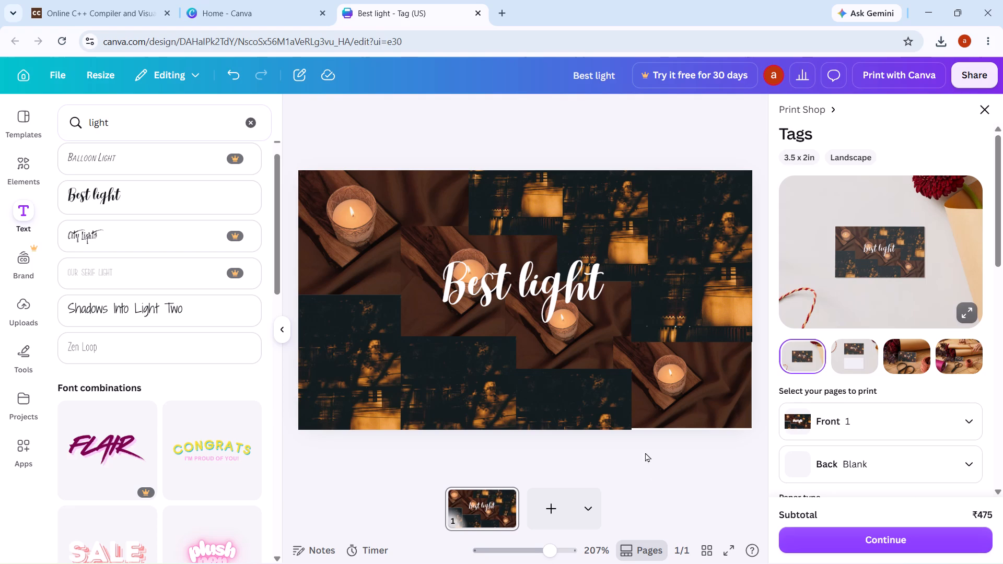
# Move the enlarged "Best light" text slightly left and down, to the tag's mid-height across the two middle candle photos.
pyautogui.moveTo(542, 286); pyautogui.dragTo(484, 316)
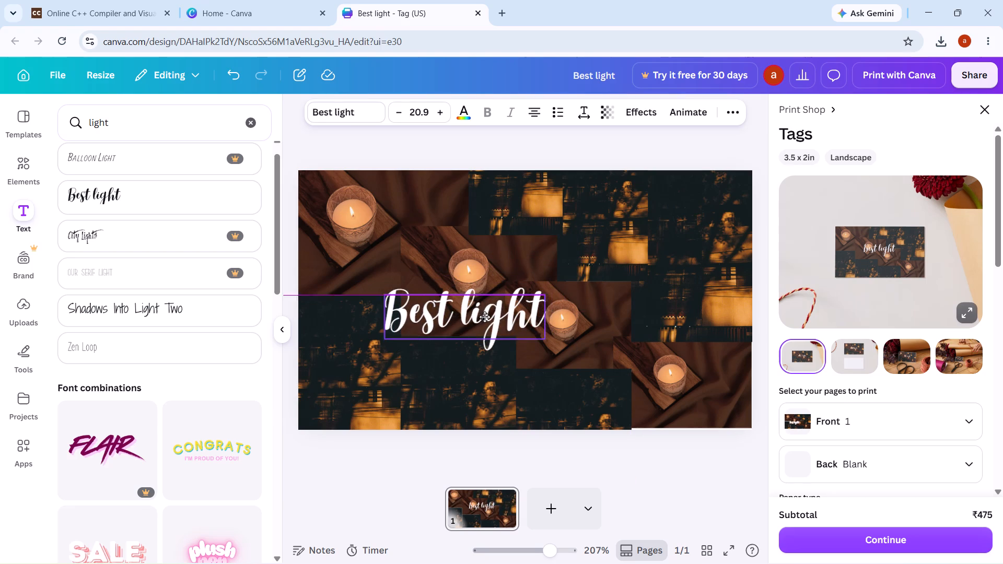
pyautogui.moveTo(484, 316); pyautogui.dragTo(485, 321)
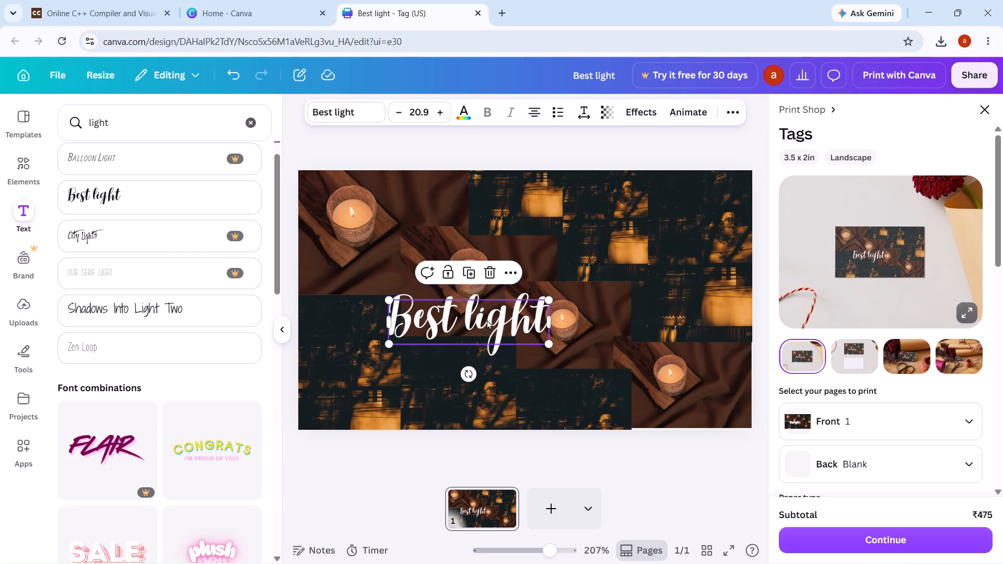
pyautogui.moveTo(487, 320); pyautogui.dragTo(524, 296)
pyautogui.click(655, 484)
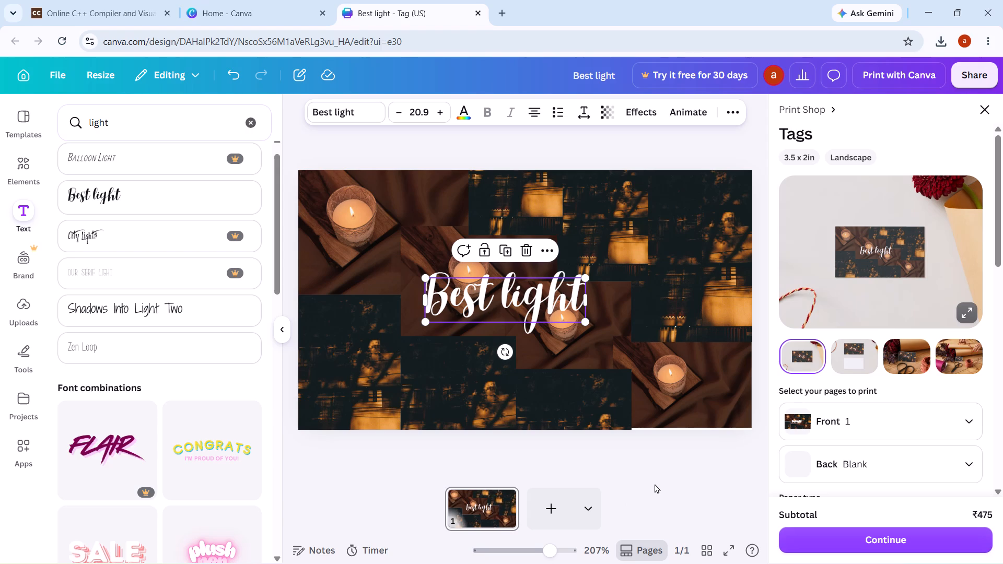
# Move the last candle photo down past the tag's bottom edge and enlarge it slightly from its upper-left corner.
pyautogui.moveTo(654, 404); pyautogui.dragTo(654, 409)
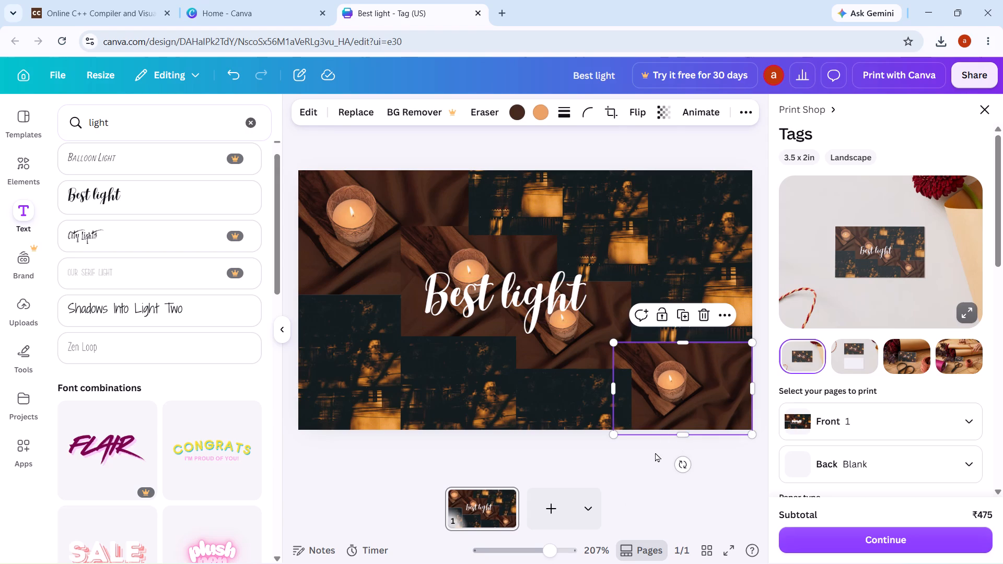
pyautogui.click(643, 466)
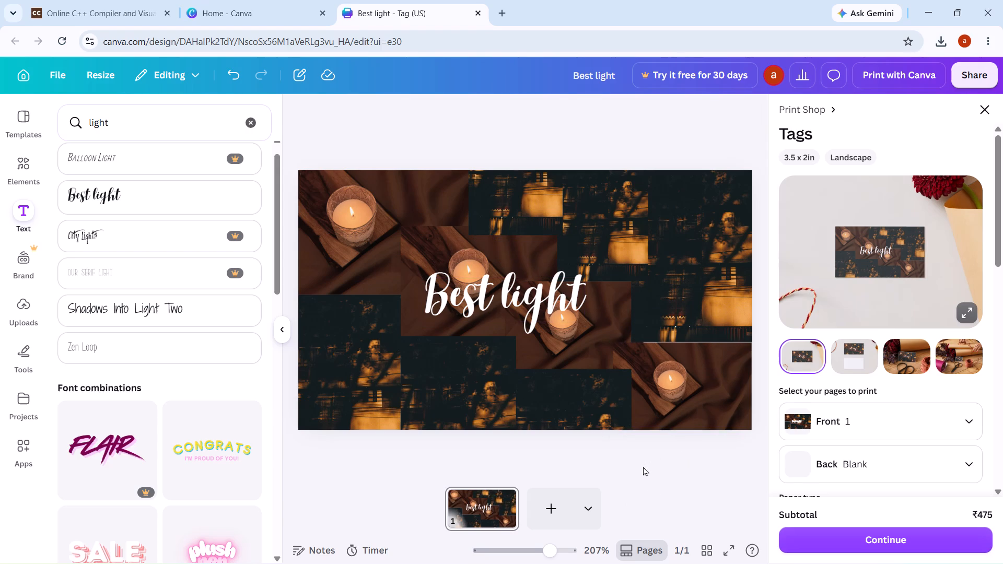
pyautogui.click(687, 353)
pyautogui.moveTo(617, 344); pyautogui.dragTo(614, 338)
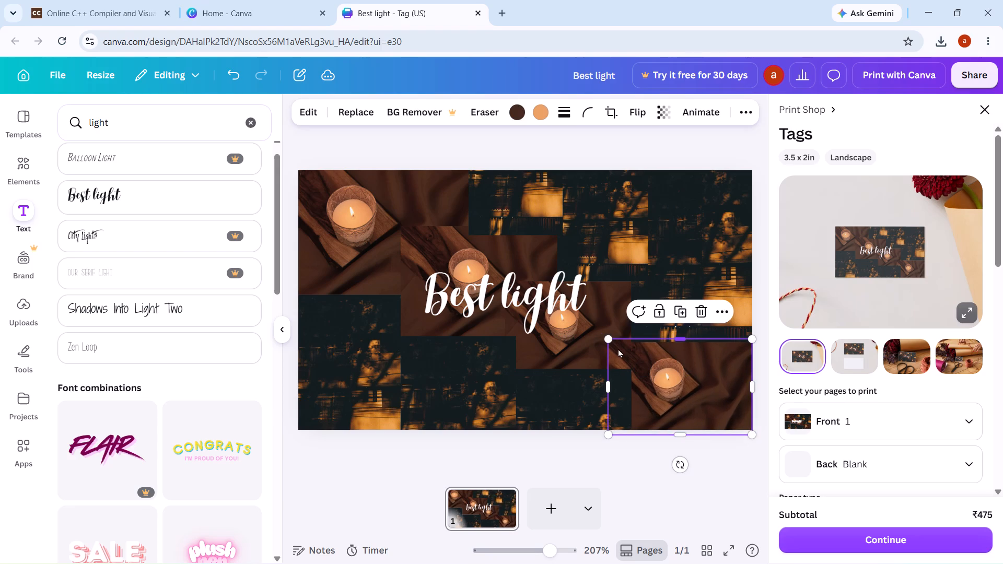
pyautogui.click(715, 463)
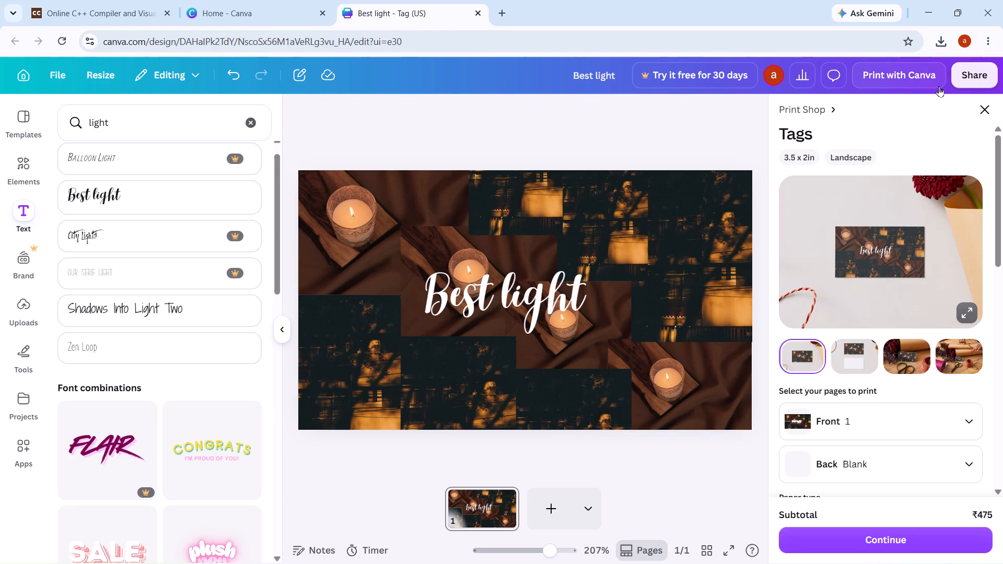
# Download the Best light tag design as a PNG.
pyautogui.click(967, 80)
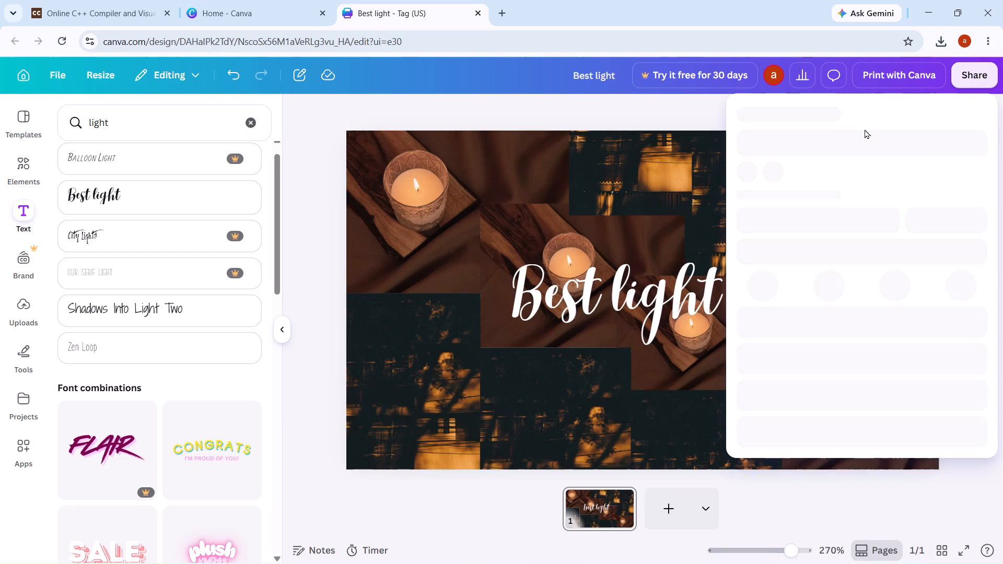
pyautogui.click(763, 376)
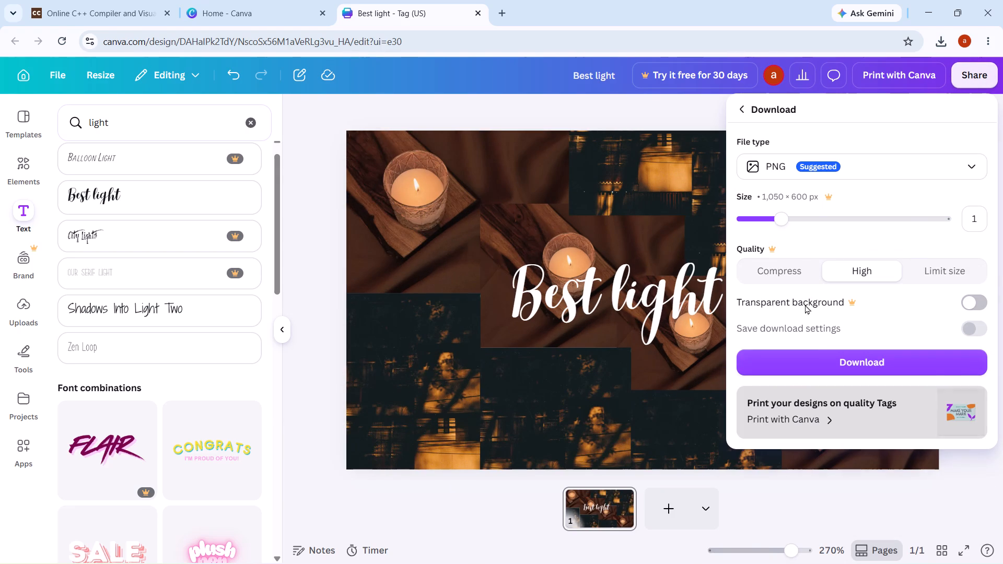
pyautogui.click(817, 358)
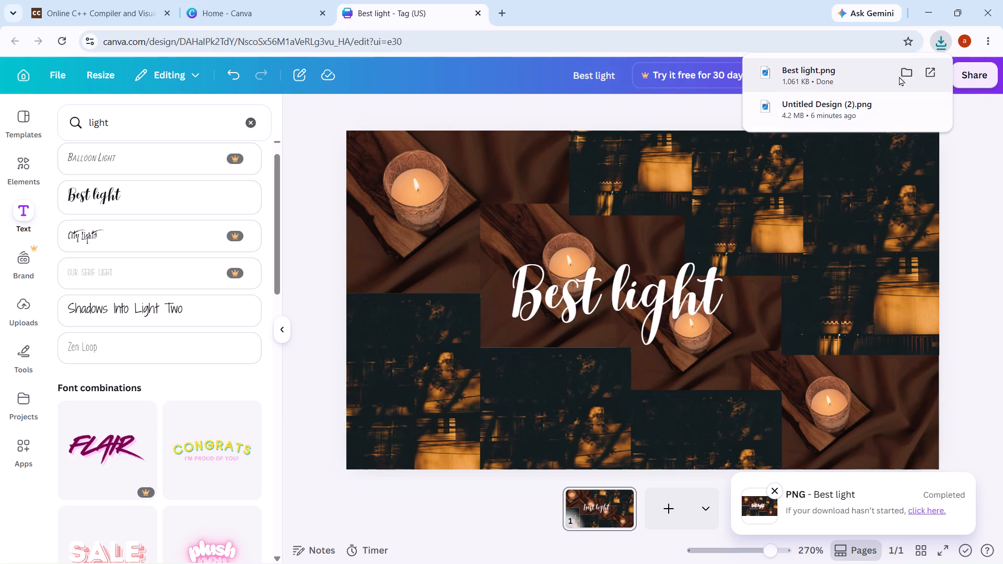
# Check the downloaded Best light file in its folder and return to the design.
pyautogui.click(905, 75)
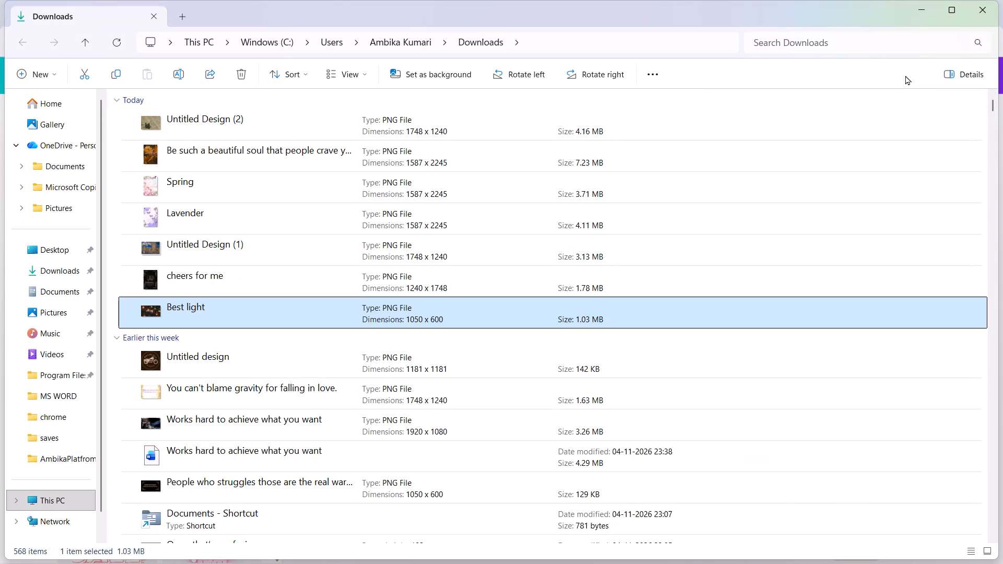
pyautogui.click(916, 13)
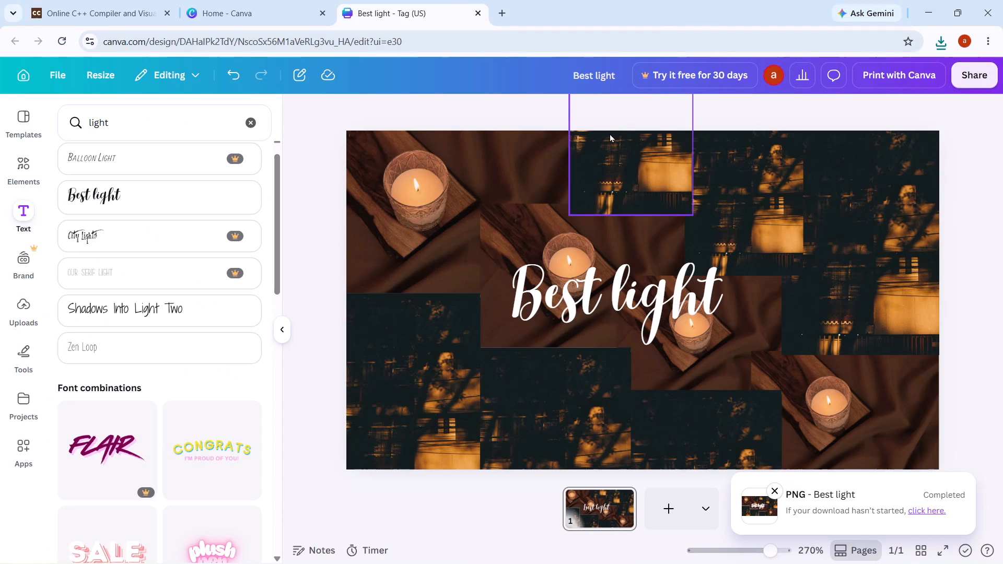
# Open Redbubble in a new browser tab and go to the artist dashboard for selling art.
pyautogui.click(503, 3)
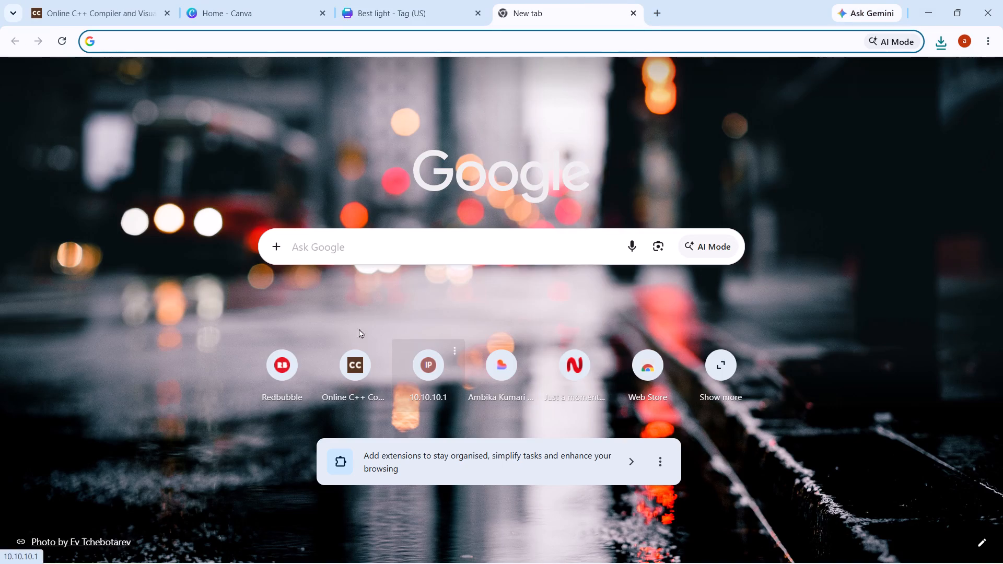
pyautogui.doubleClick(278, 362)
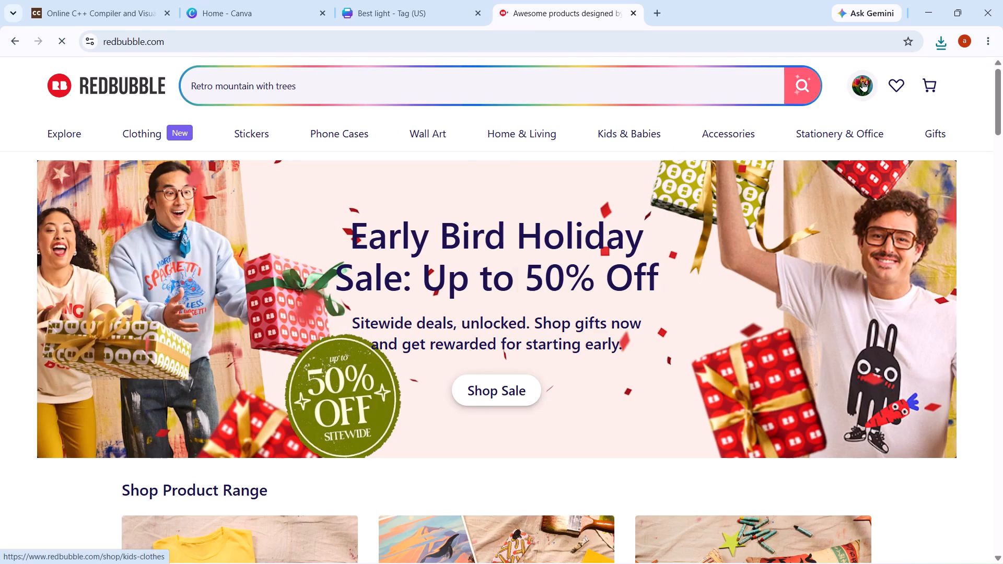
pyautogui.doubleClick(862, 81)
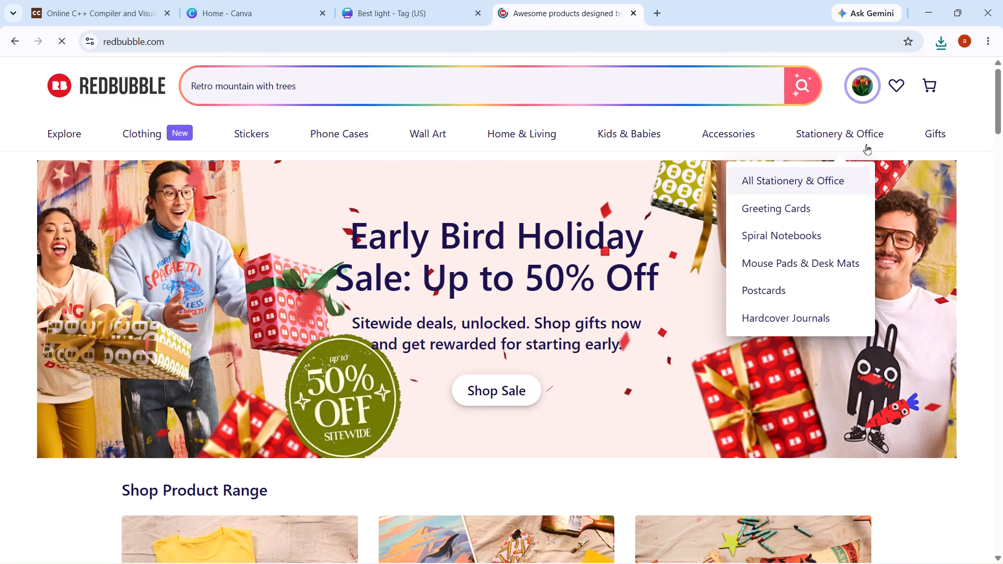
pyautogui.click(870, 87)
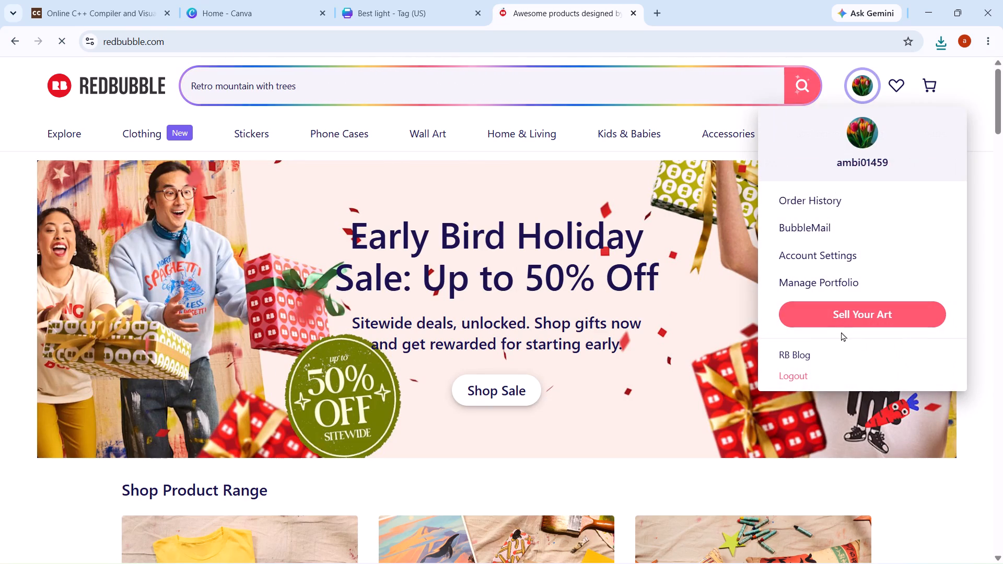
pyautogui.click(852, 316)
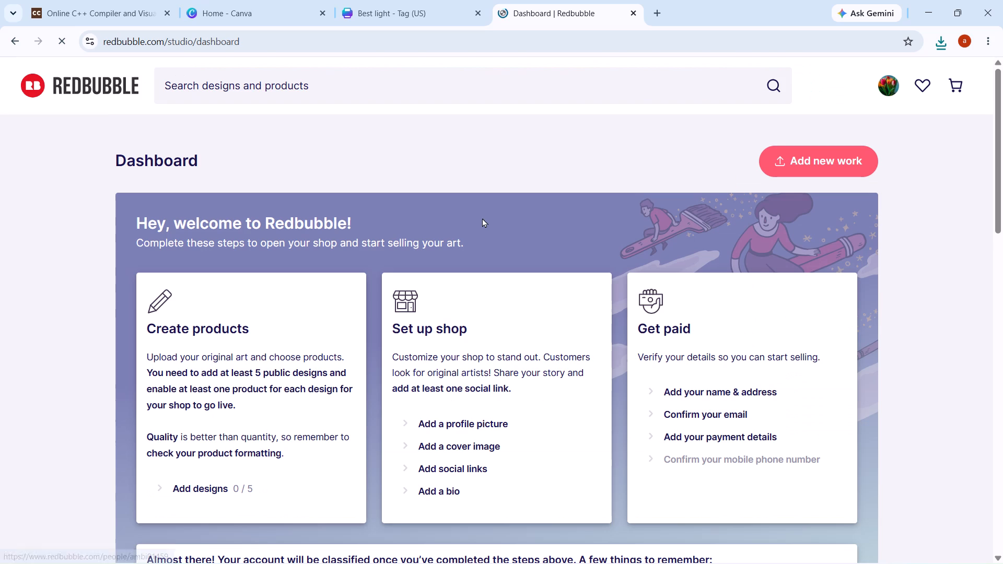
# Add a new work on Redbubble by uploading the Best light PNG from the Downloads folder.
pyautogui.click(791, 161)
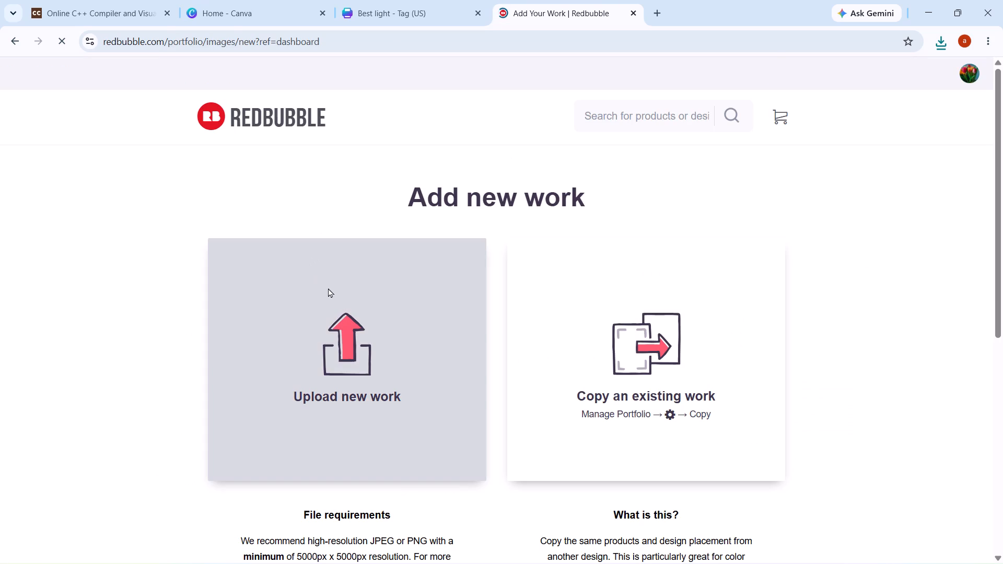
pyautogui.click(328, 288)
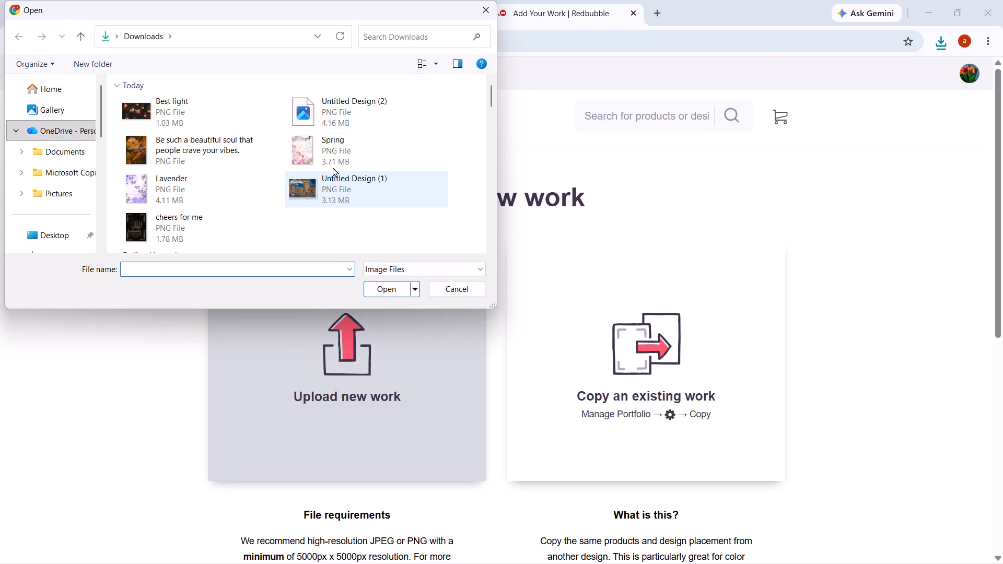
pyautogui.click(193, 101)
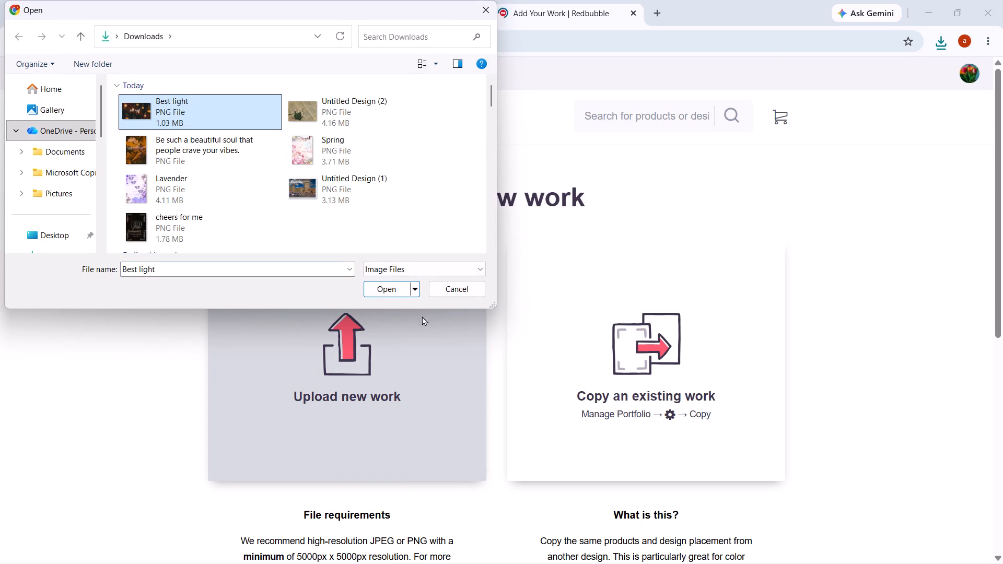
pyautogui.click(404, 290)
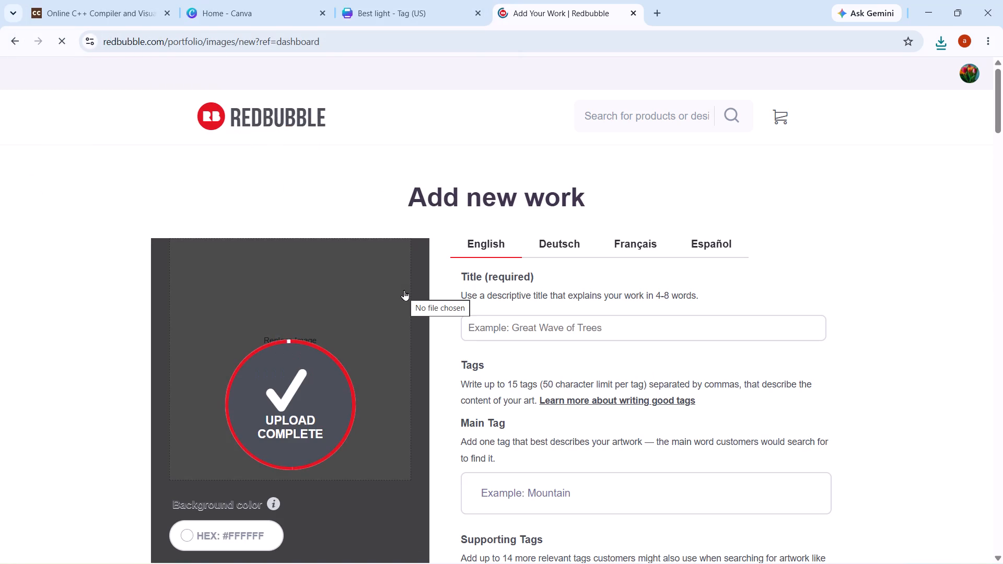
# Enable the Hats and the Pillows & Totes products for the uploaded design.
pyautogui.scroll(-2, 412, 251)
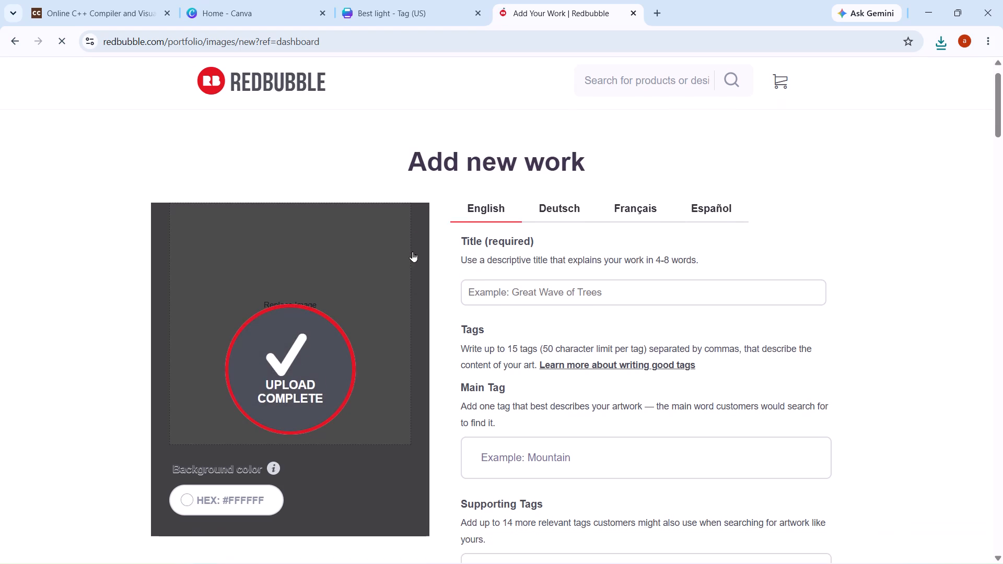
pyautogui.scroll(-7, 412, 251)
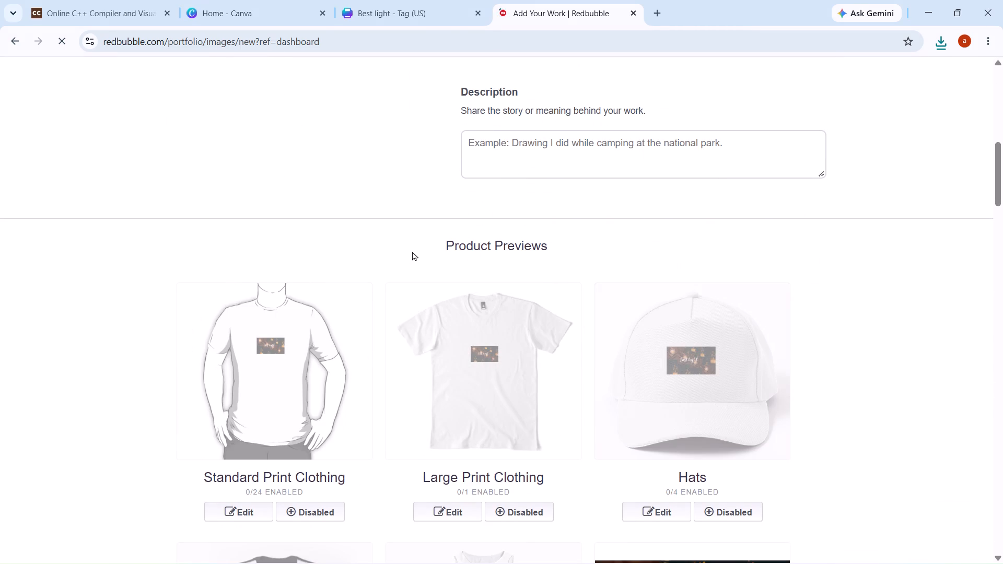
pyautogui.scroll(-4, 412, 251)
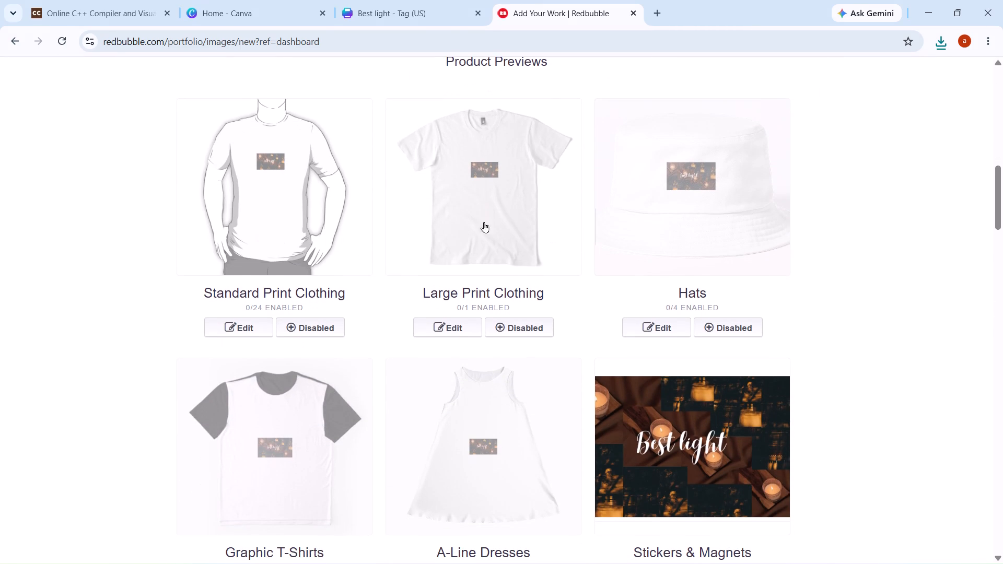
pyautogui.click(742, 322)
pyautogui.scroll(-2, 742, 322)
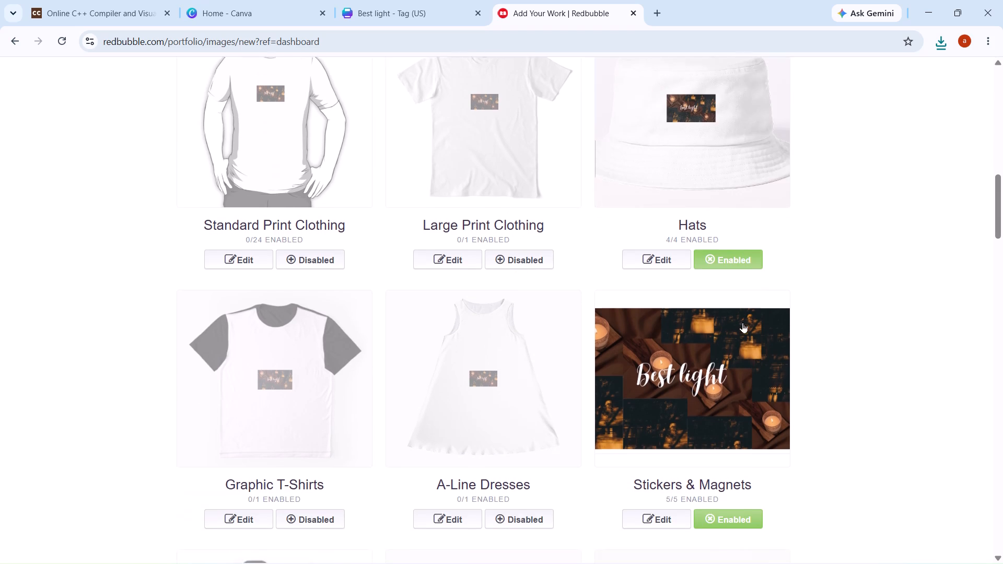
pyautogui.scroll(-4, 742, 322)
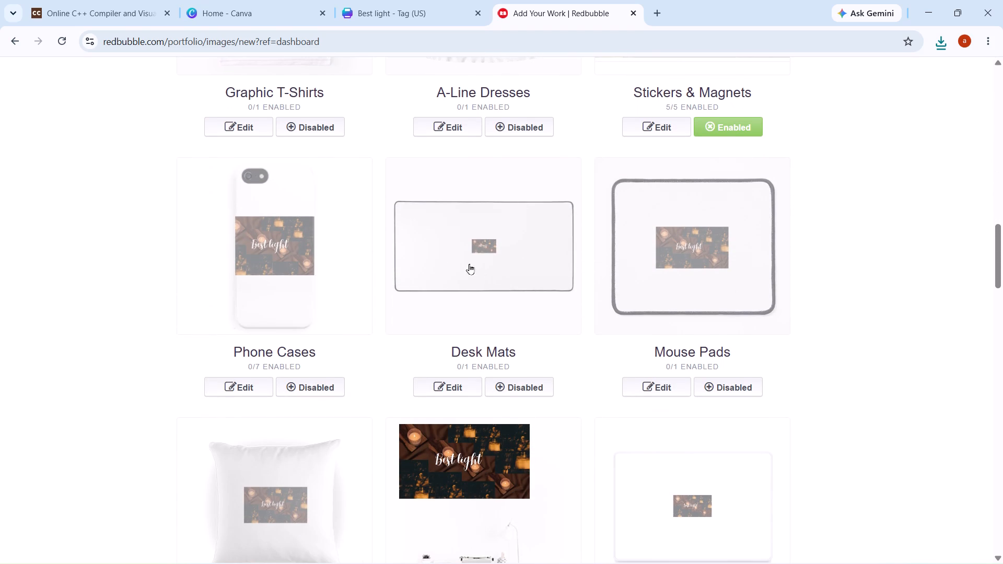
pyautogui.scroll(-2, 436, 356)
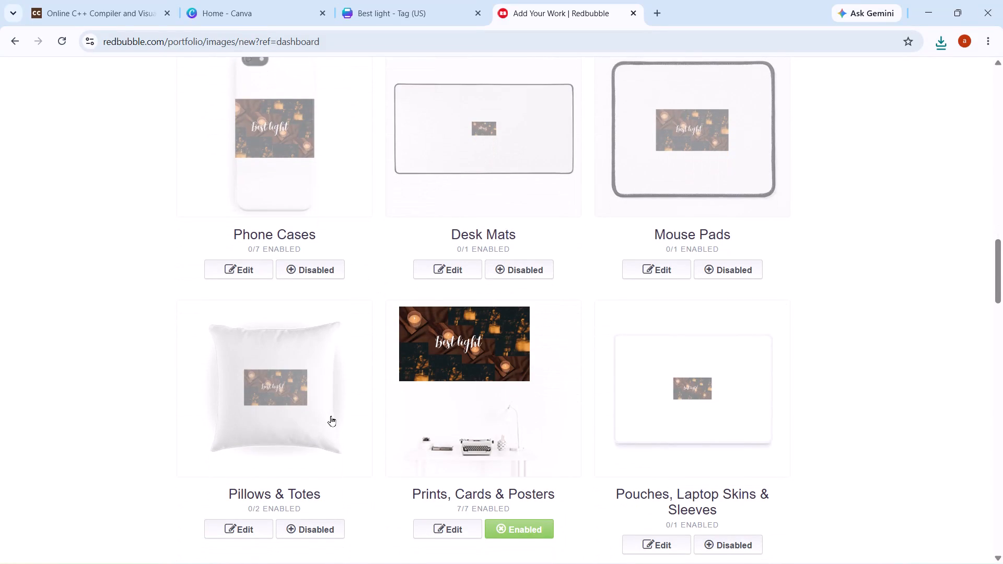
pyautogui.scroll(-1, 331, 416)
pyautogui.click(312, 472)
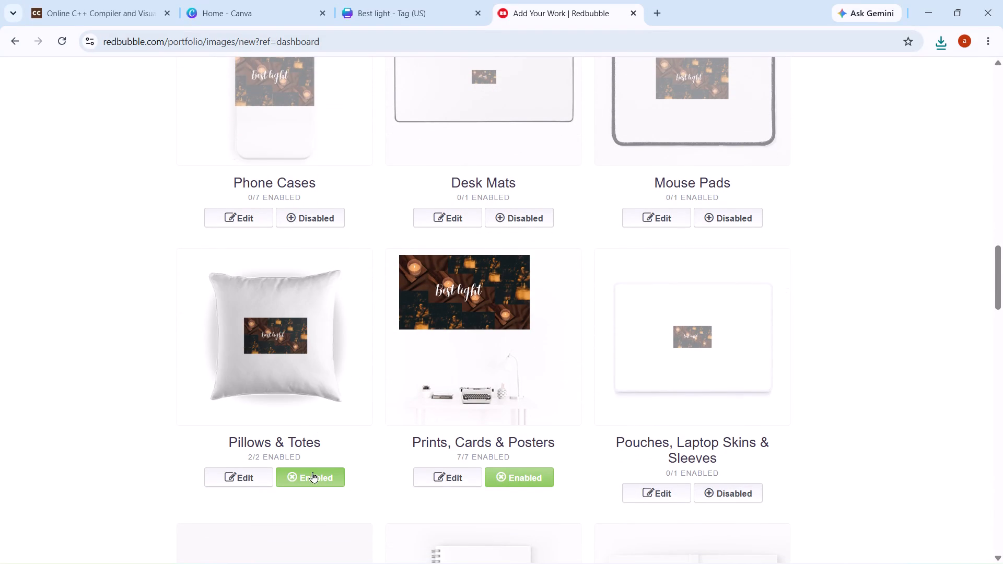
# Enable the Mugs and Spiral Notebooks products for the uploaded design.
pyautogui.scroll(-4, 527, 461)
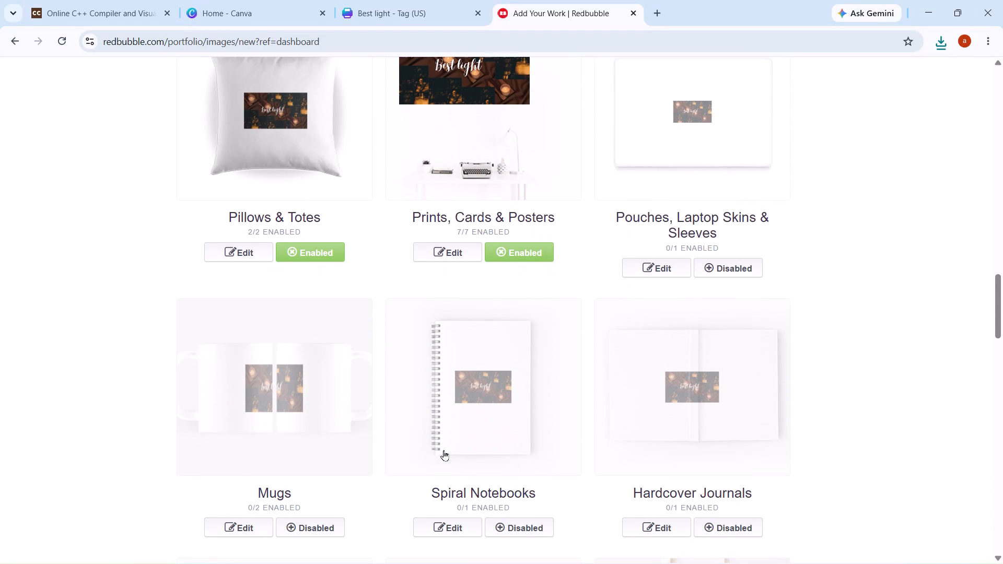
pyautogui.click(328, 525)
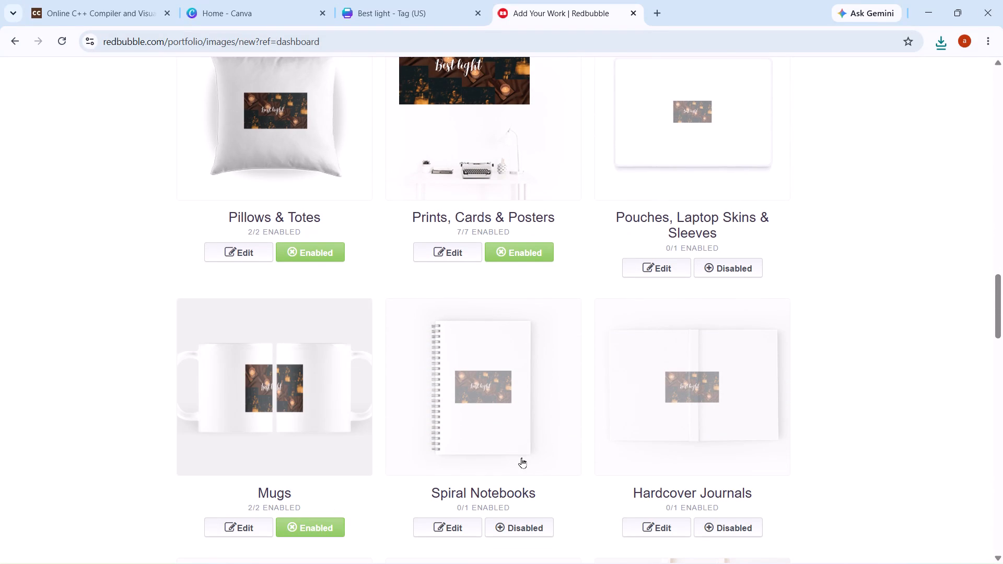
pyautogui.click(517, 523)
# Open the Pin Buttons product's image settings for editing.
pyautogui.scroll(-5, 517, 523)
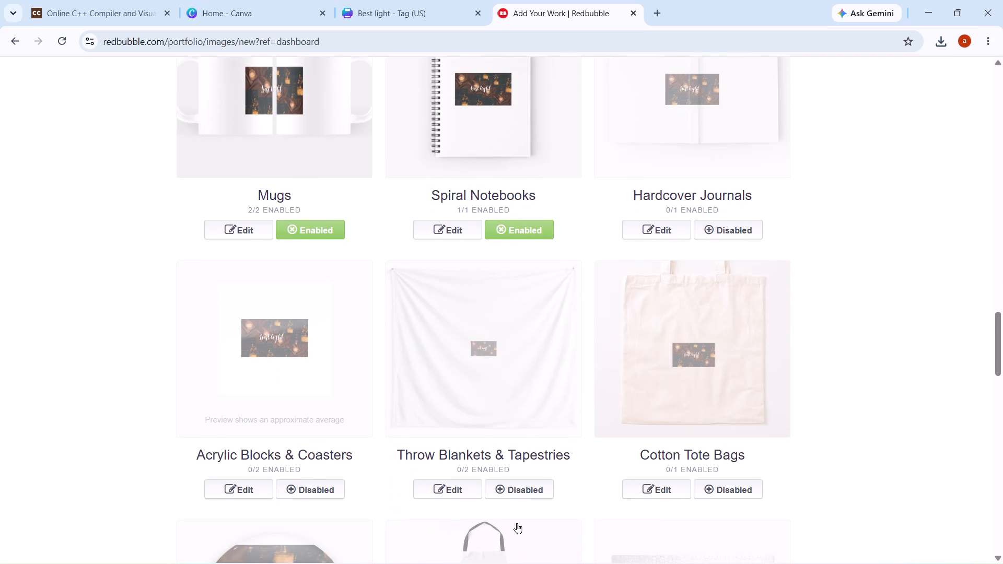
pyautogui.scroll(-5, 517, 523)
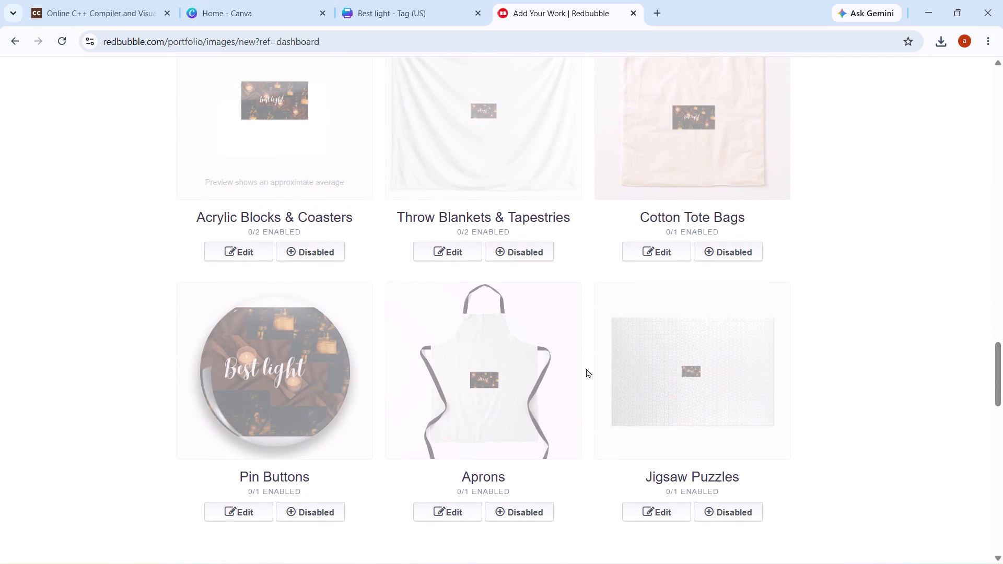
pyautogui.click(331, 412)
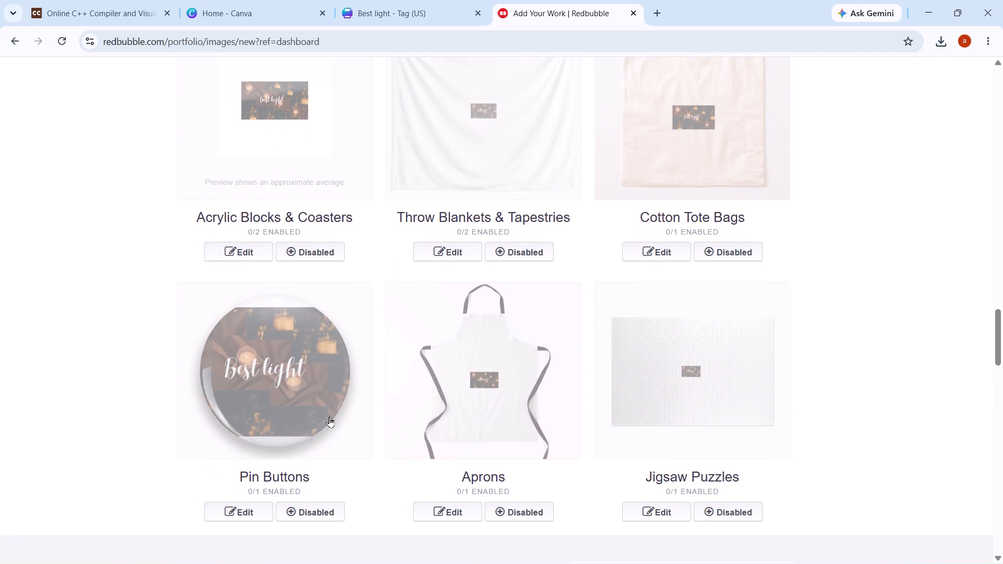
pyautogui.click(306, 508)
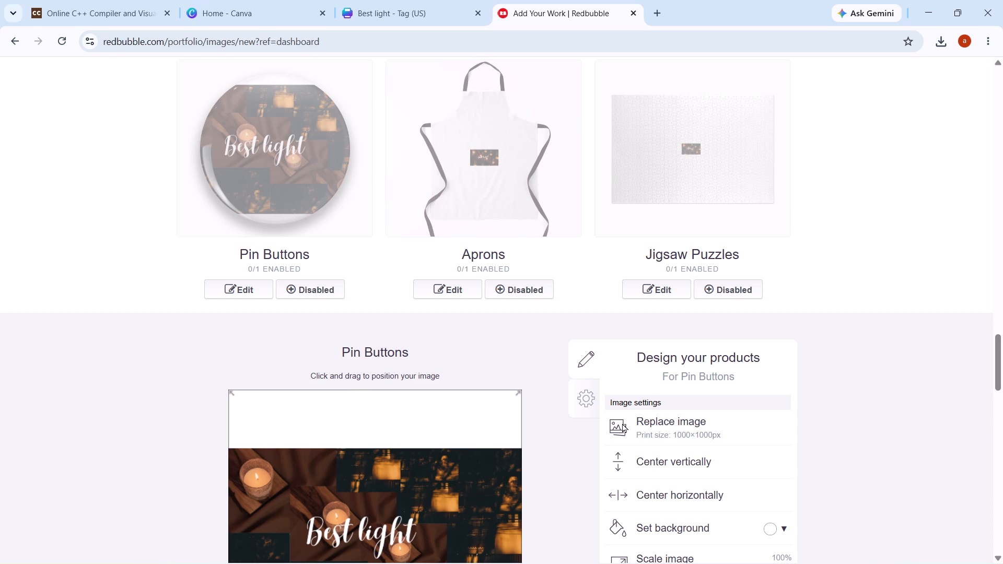
# Scale the Best light image on the Pin Buttons product to 77% and check its preview.
pyautogui.scroll(-1, 622, 423)
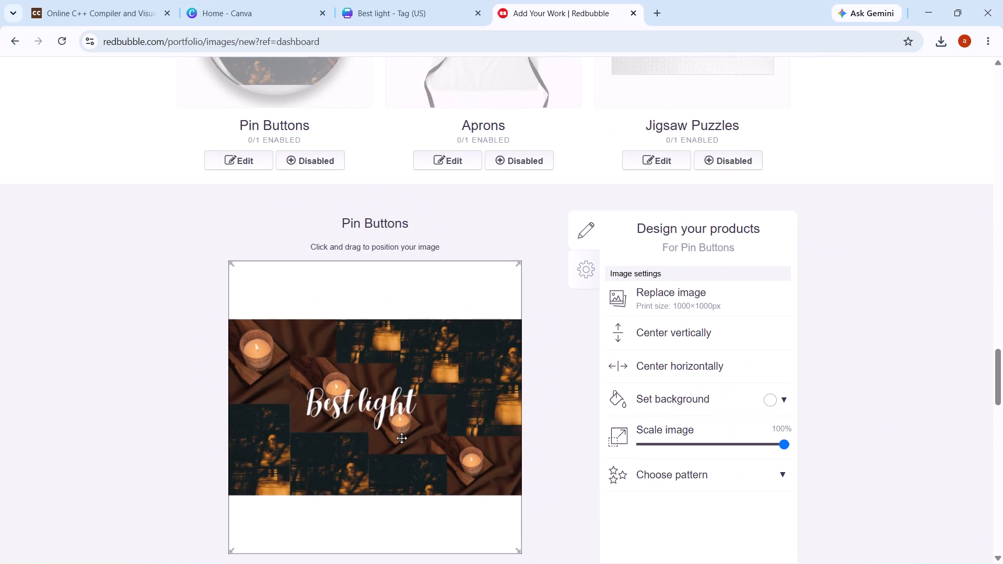
pyautogui.scroll(2, 401, 438)
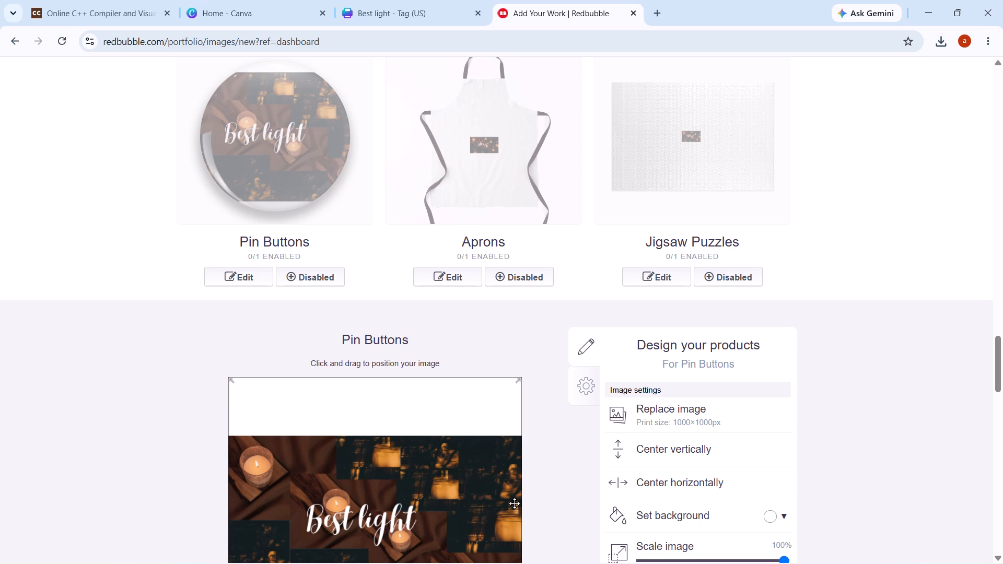
pyautogui.click(366, 453)
pyautogui.scroll(2, 366, 453)
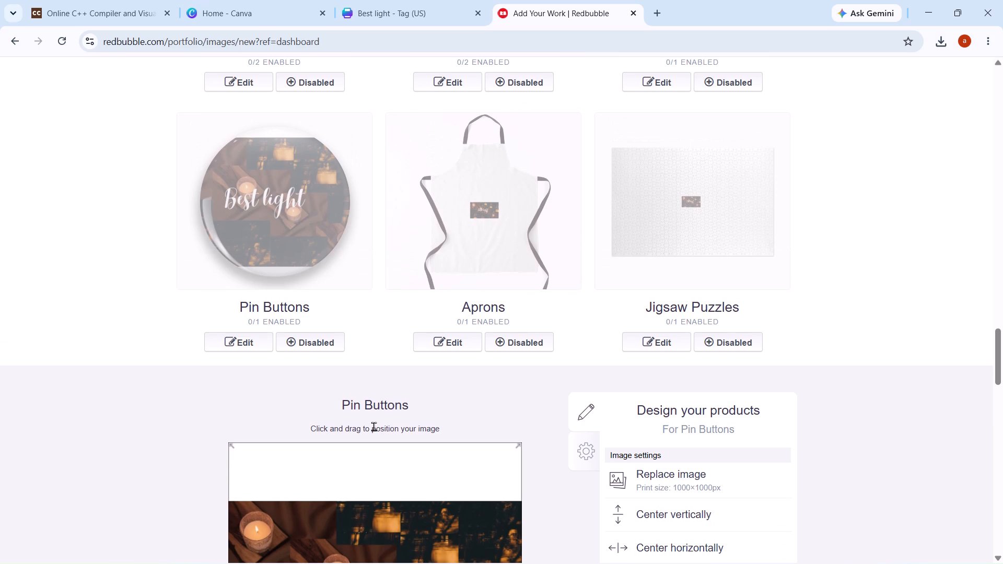
pyautogui.scroll(-1, 353, 518)
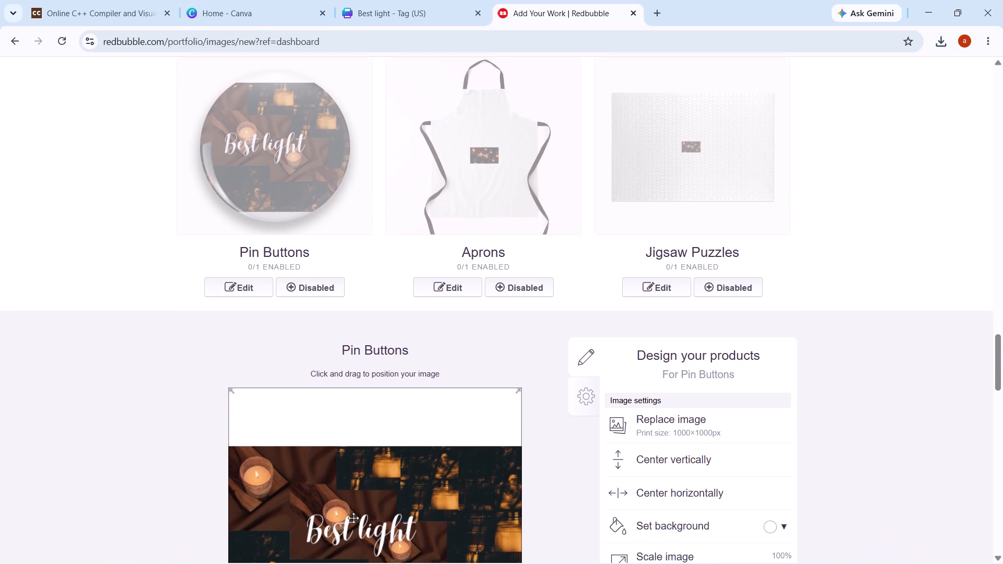
pyautogui.scroll(-1, 353, 518)
pyautogui.scroll(-1, 594, 505)
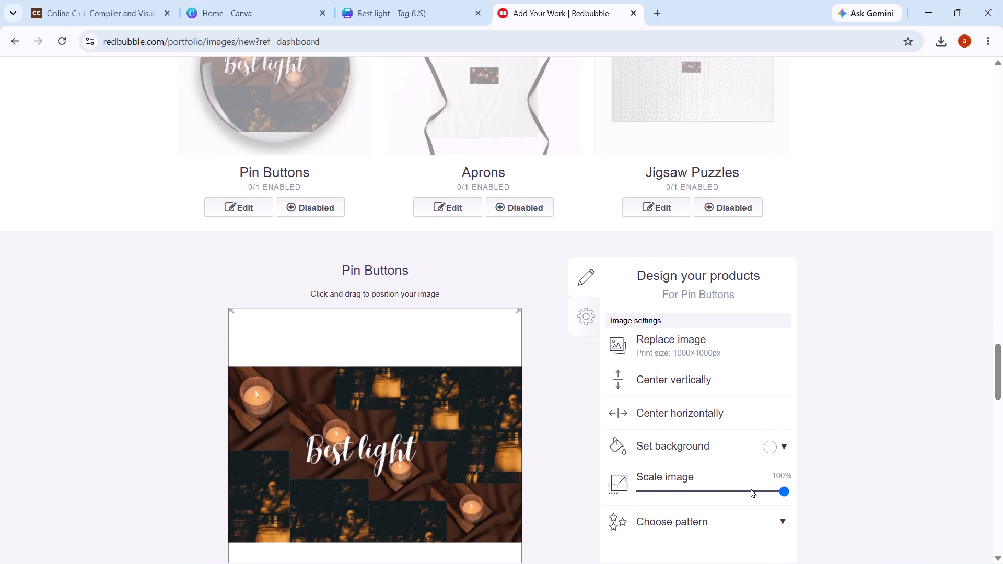
pyautogui.click(751, 488)
pyautogui.scroll(1, 562, 479)
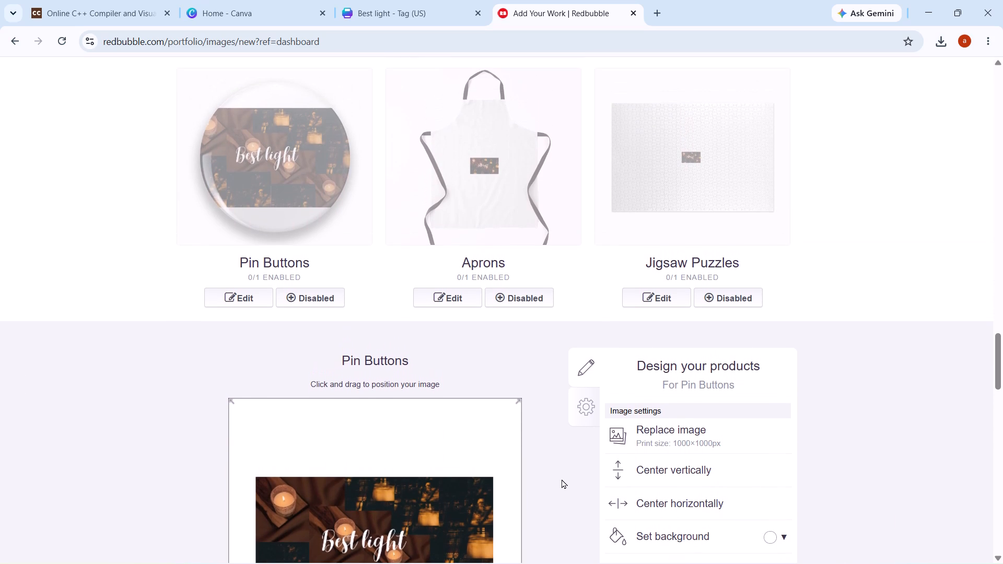
pyautogui.scroll(1, 562, 479)
pyautogui.scroll(-1, 562, 479)
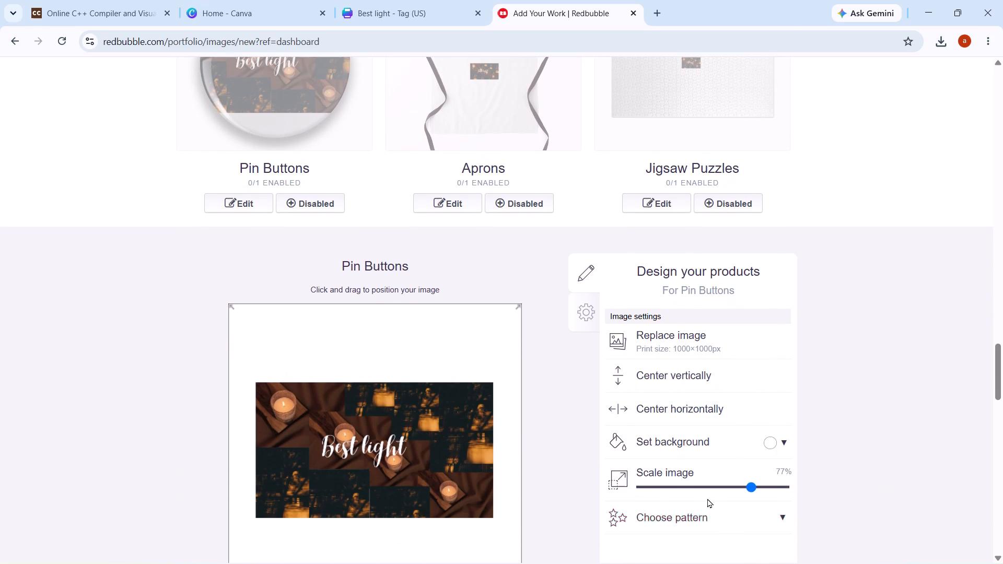
# Scale the Best light image on the Pin Buttons product to 100% and check its preview.
pyautogui.click(717, 480)
pyautogui.click(717, 486)
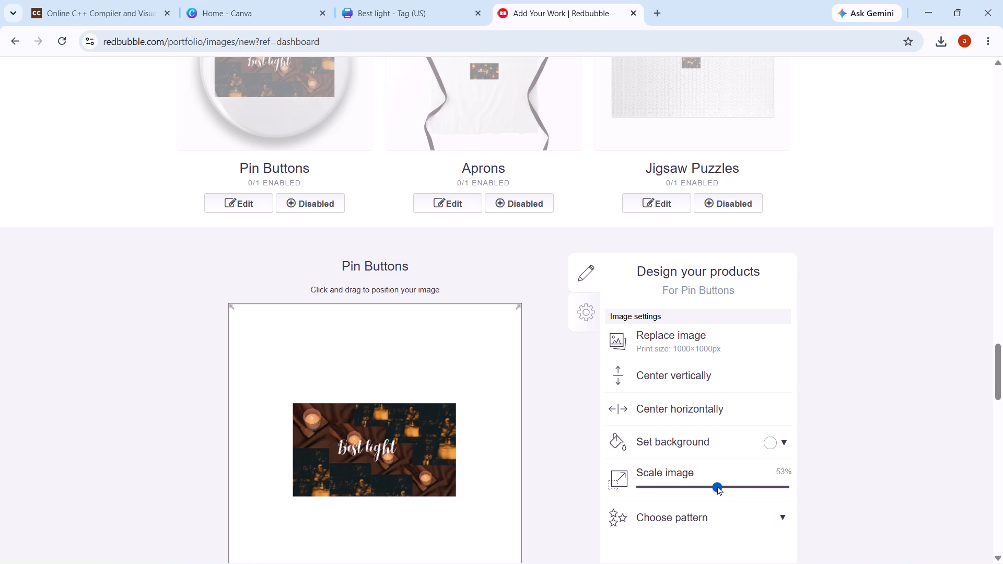
pyautogui.click(787, 494)
pyautogui.scroll(1, 486, 439)
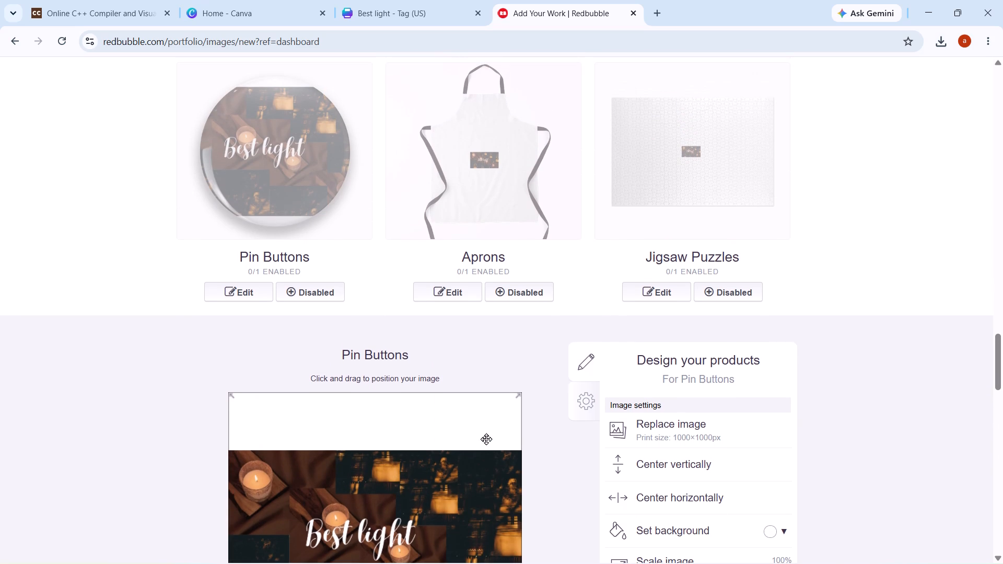
pyautogui.scroll(1, 486, 439)
pyautogui.scroll(-2, 354, 333)
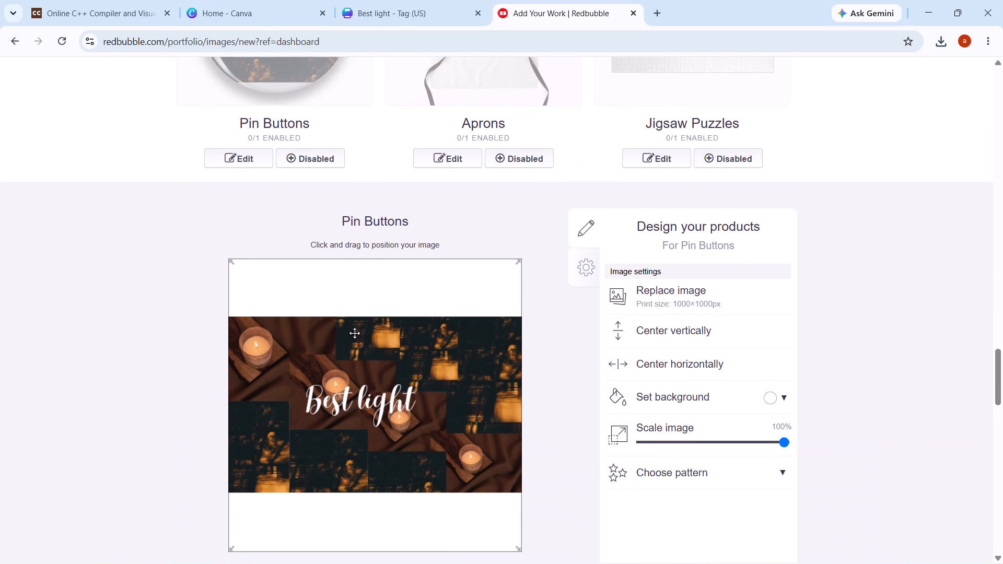
# Reposition the Best light image slightly above the centre of the Pin Buttons print area, spanning its full width.
pyautogui.moveTo(229, 258); pyautogui.dragTo(230, 259)
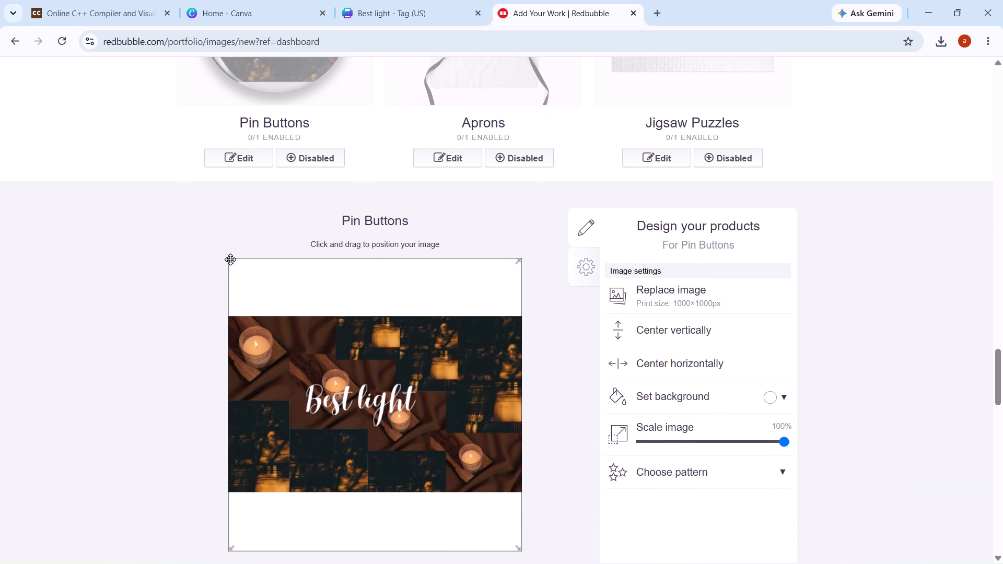
pyautogui.moveTo(230, 259); pyautogui.dragTo(221, 225)
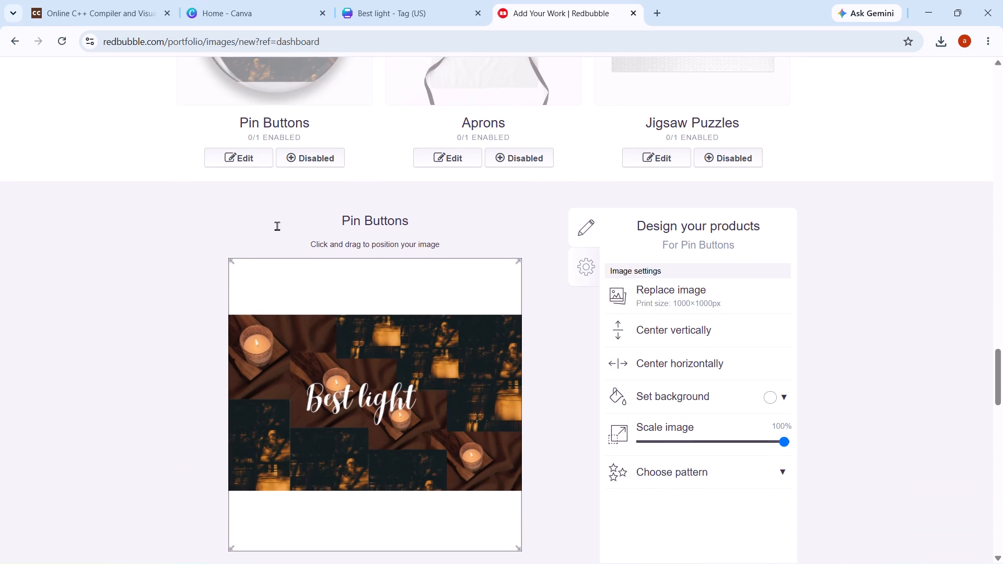
pyautogui.scroll(1, 372, 210)
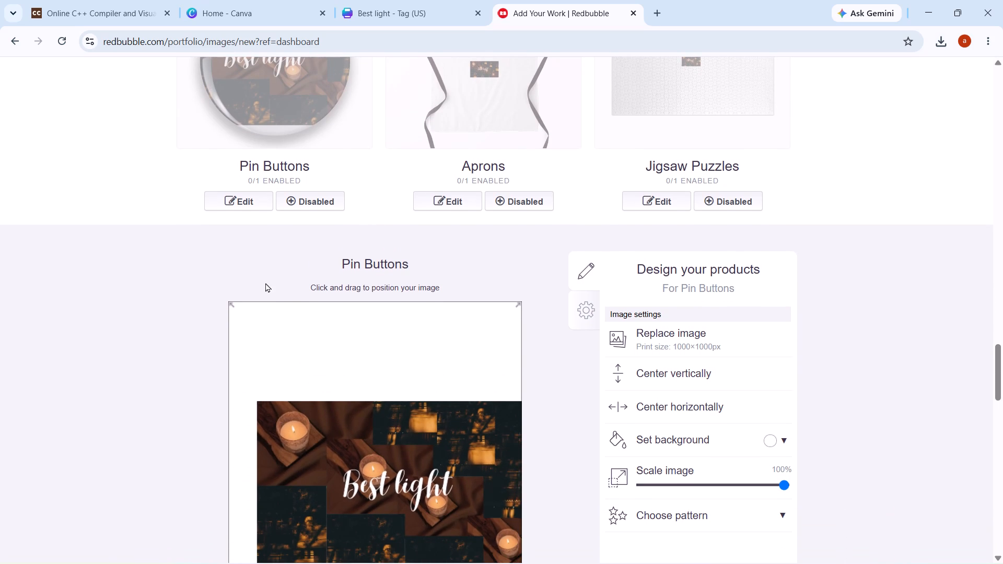
pyautogui.scroll(2, 265, 283)
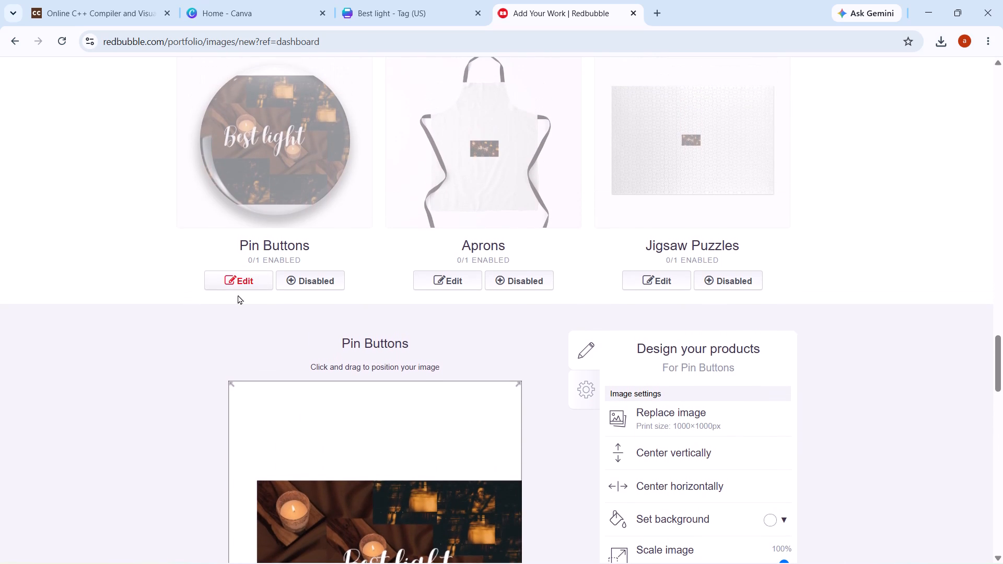
pyautogui.click(164, 332)
pyautogui.scroll(-2, 275, 397)
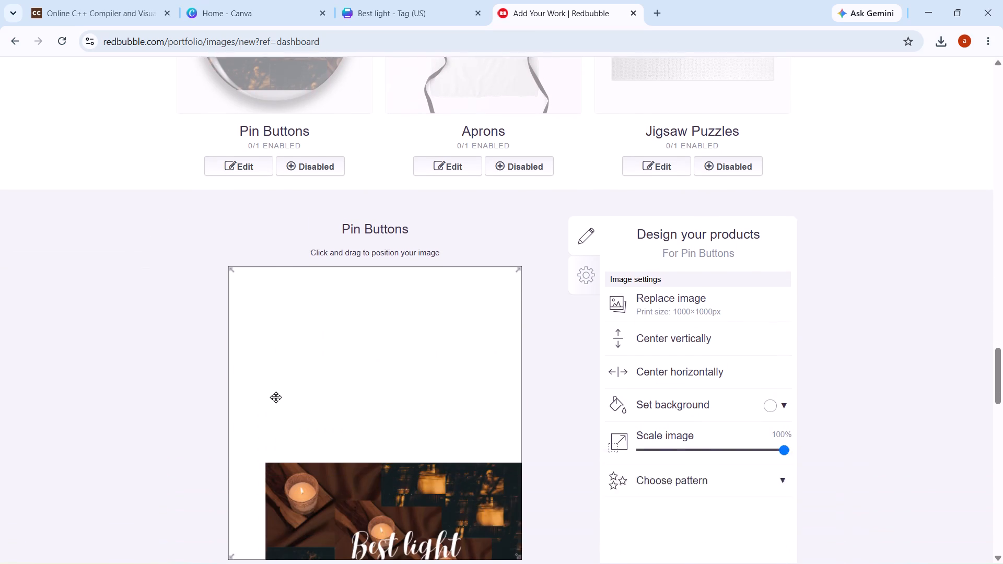
pyautogui.scroll(-1, 275, 397)
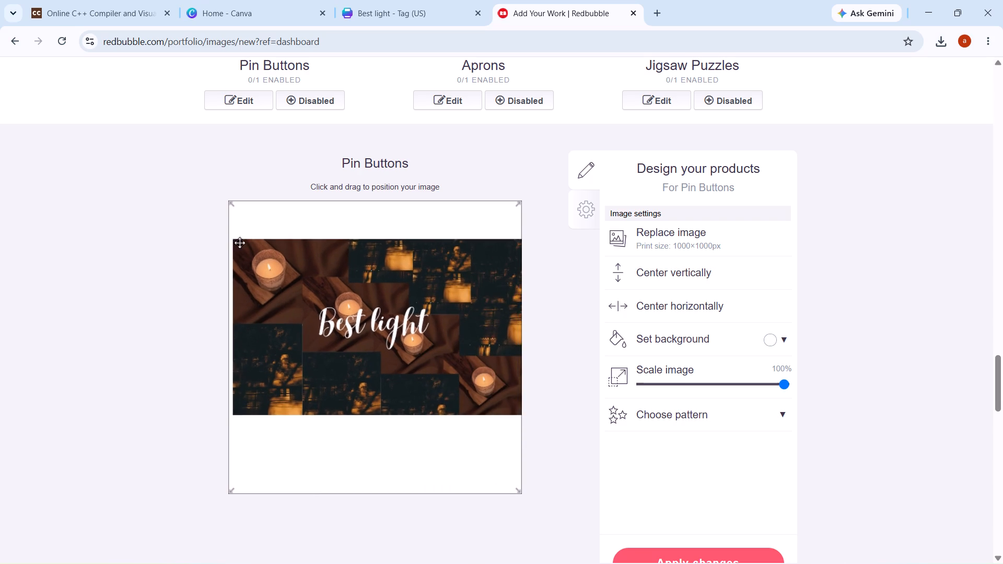
pyautogui.click(228, 249)
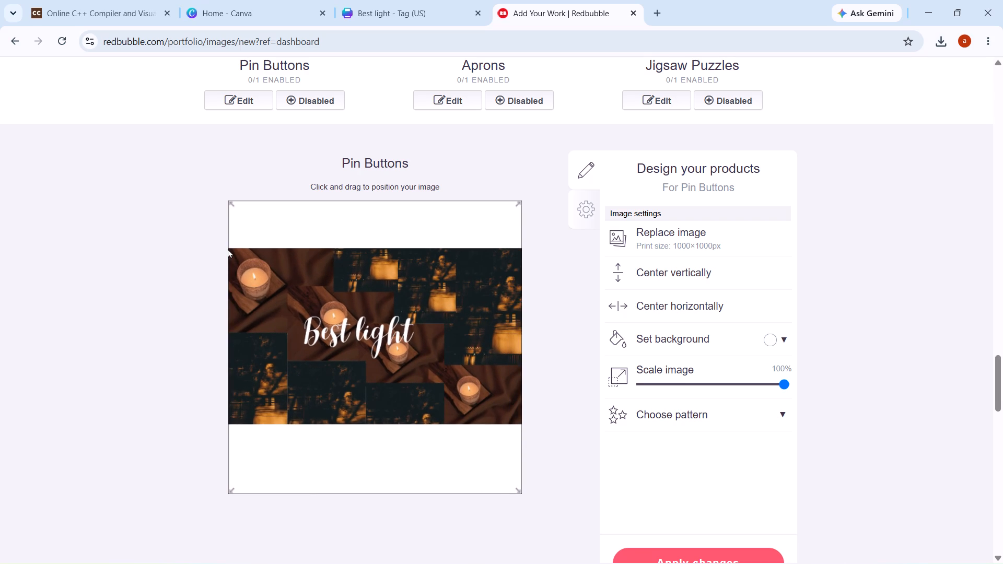
pyautogui.scroll(1, 146, 250)
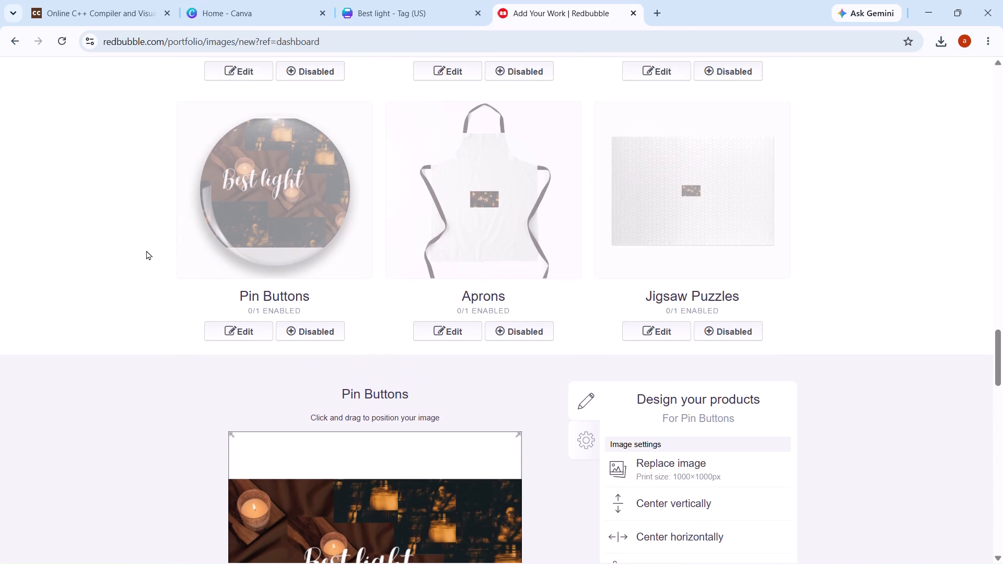
pyautogui.scroll(1, 146, 250)
# Adjust the image's vertical position on the Pin Buttons product, shifting it clearly below the centre of the print area.
pyautogui.moveTo(293, 362); pyautogui.dragTo(293, 375)
pyautogui.scroll(1, 143, 316)
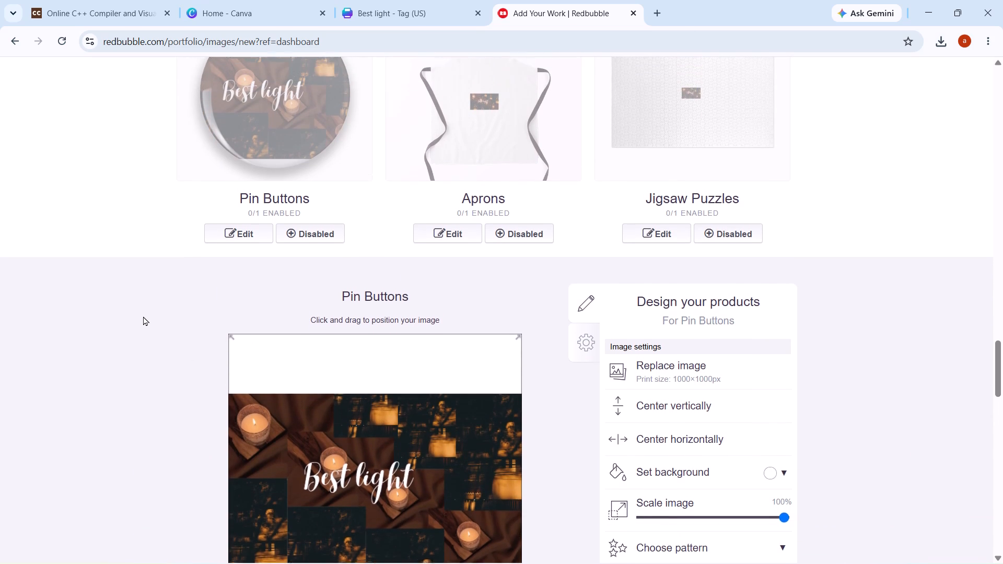
pyautogui.scroll(1, 143, 316)
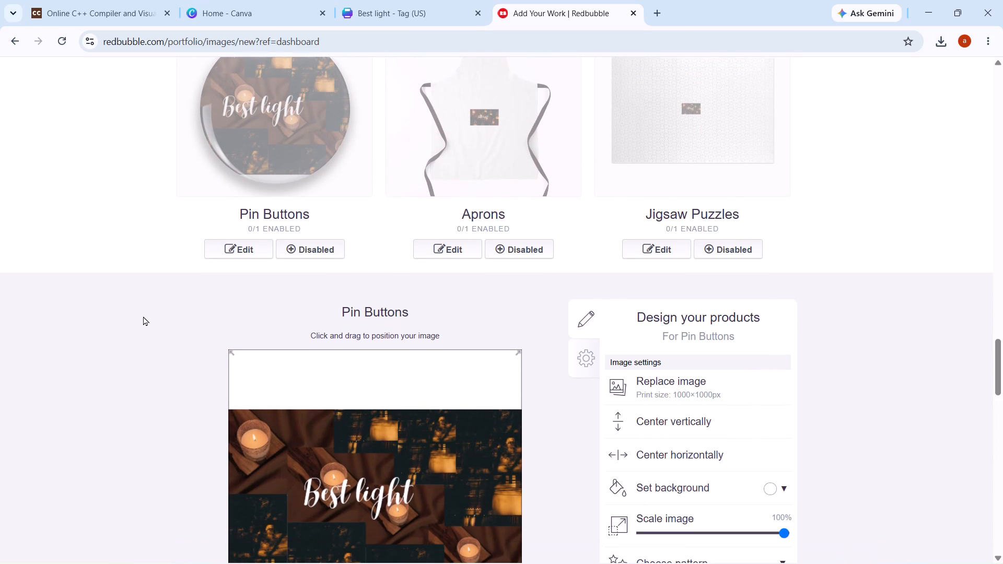
pyautogui.scroll(1, 143, 316)
pyautogui.moveTo(272, 413); pyautogui.dragTo(272, 406)
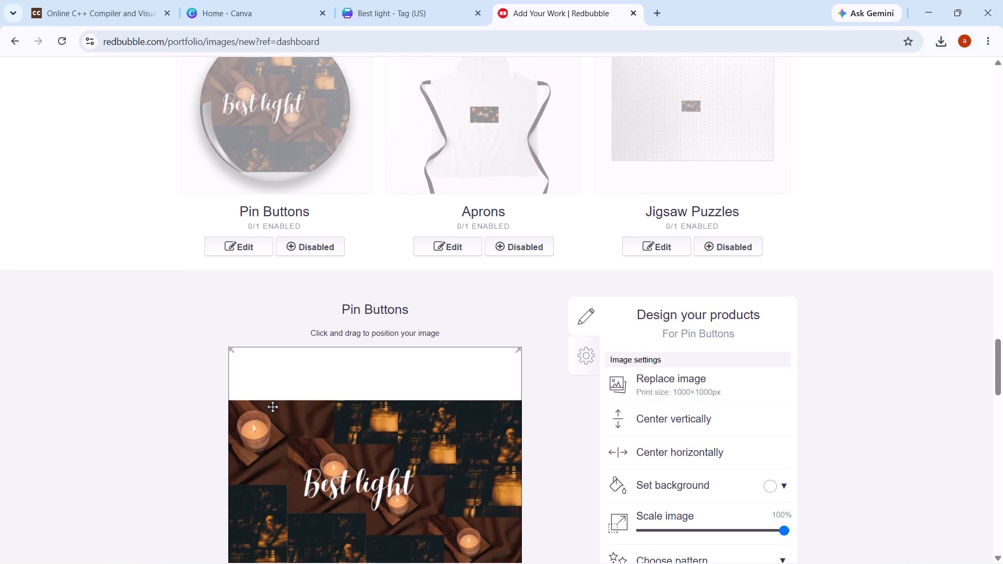
pyautogui.moveTo(272, 406); pyautogui.dragTo(272, 405)
pyautogui.scroll(1, 148, 372)
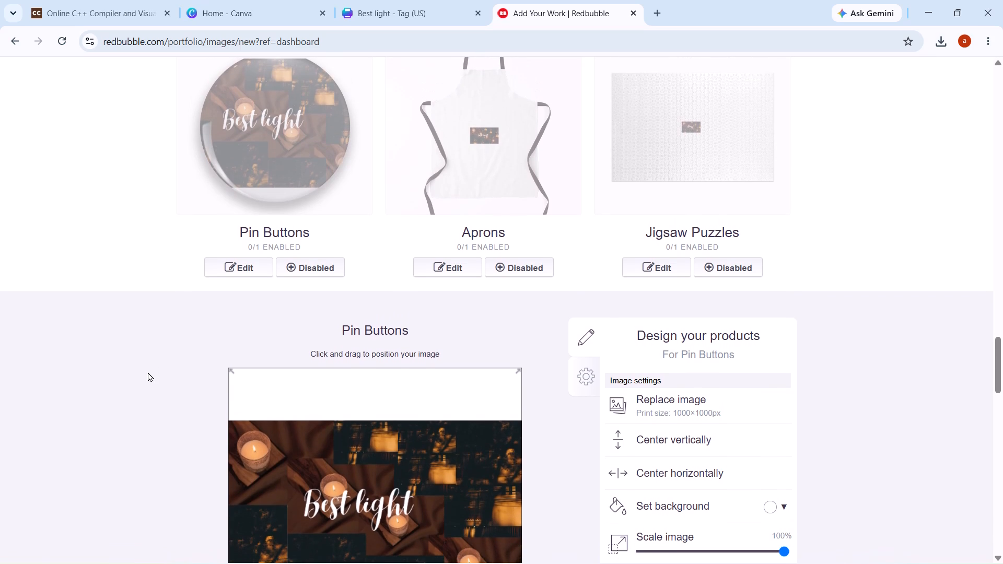
pyautogui.moveTo(262, 448); pyautogui.dragTo(262, 465)
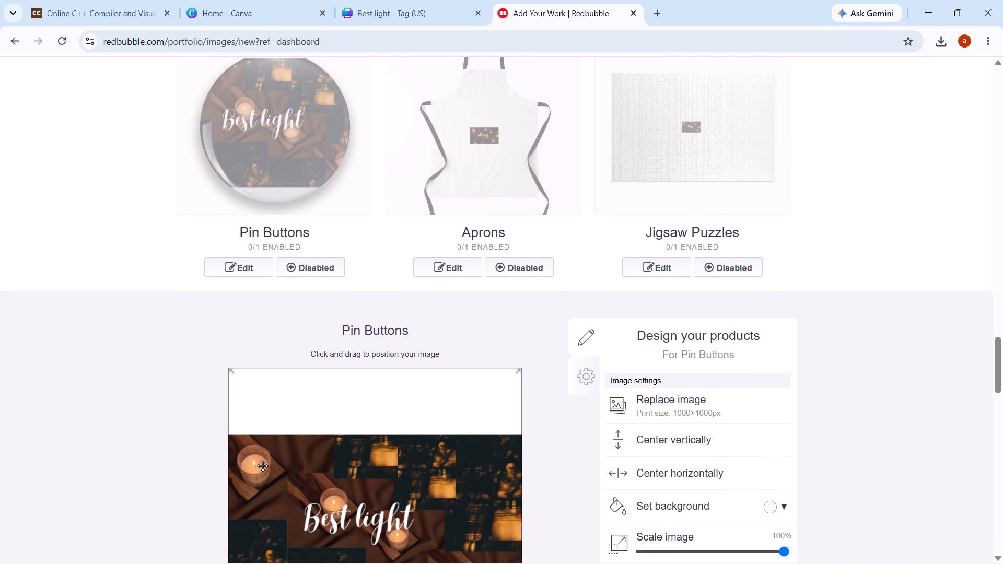
pyautogui.moveTo(262, 465); pyautogui.dragTo(262, 485)
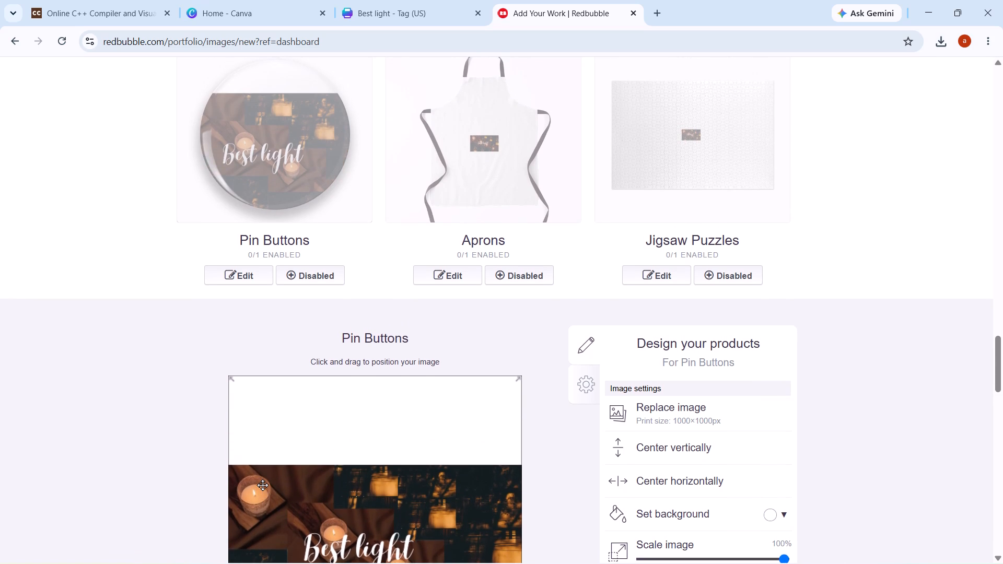
pyautogui.rightClick(346, 533)
# Move the Pin Buttons image back up to slightly below the centre of the print area and apply the changes.
pyautogui.scroll(-1, 346, 533)
pyautogui.moveTo(301, 521); pyautogui.dragTo(302, 515)
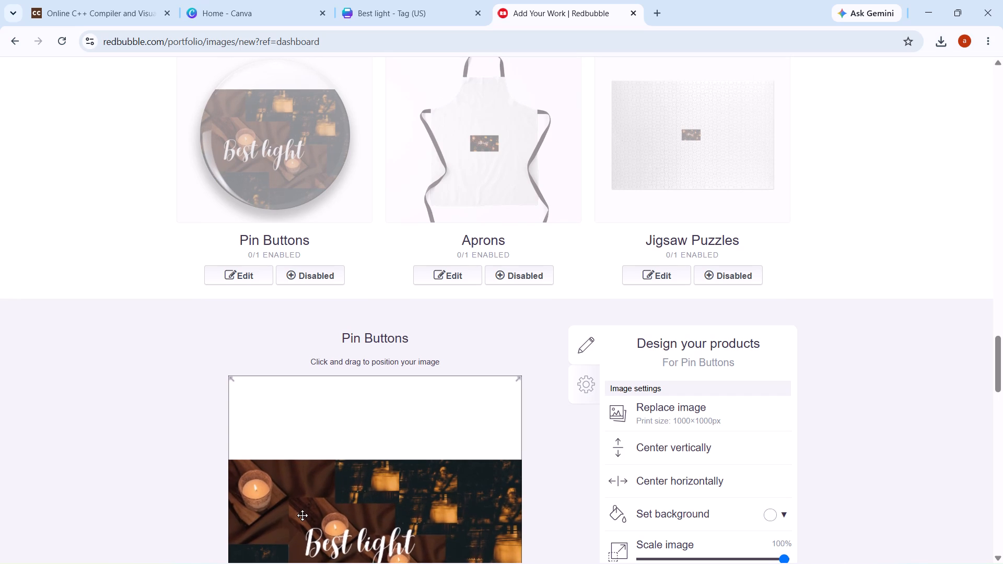
pyautogui.moveTo(302, 515); pyautogui.dragTo(299, 506)
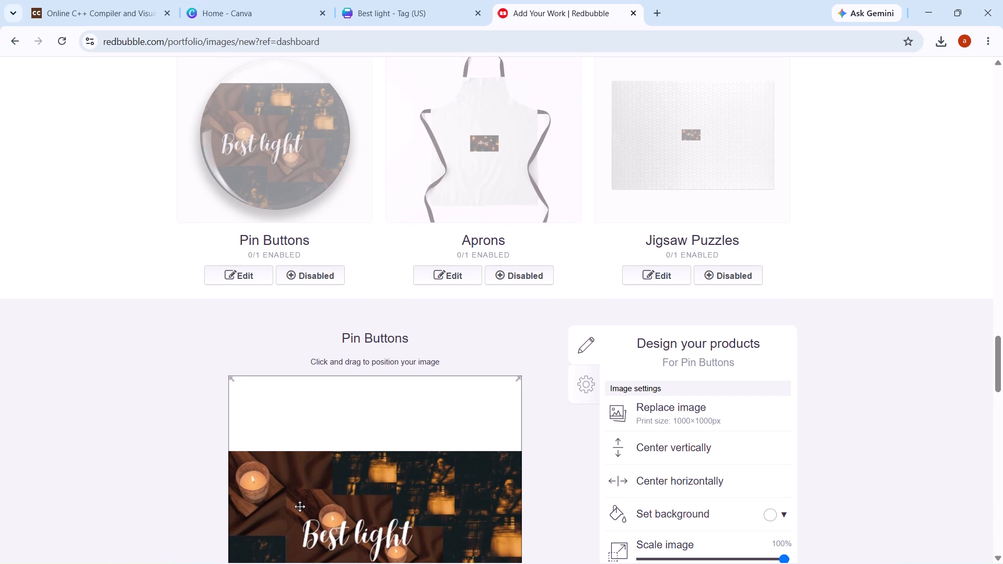
pyautogui.moveTo(299, 506); pyautogui.dragTo(300, 501)
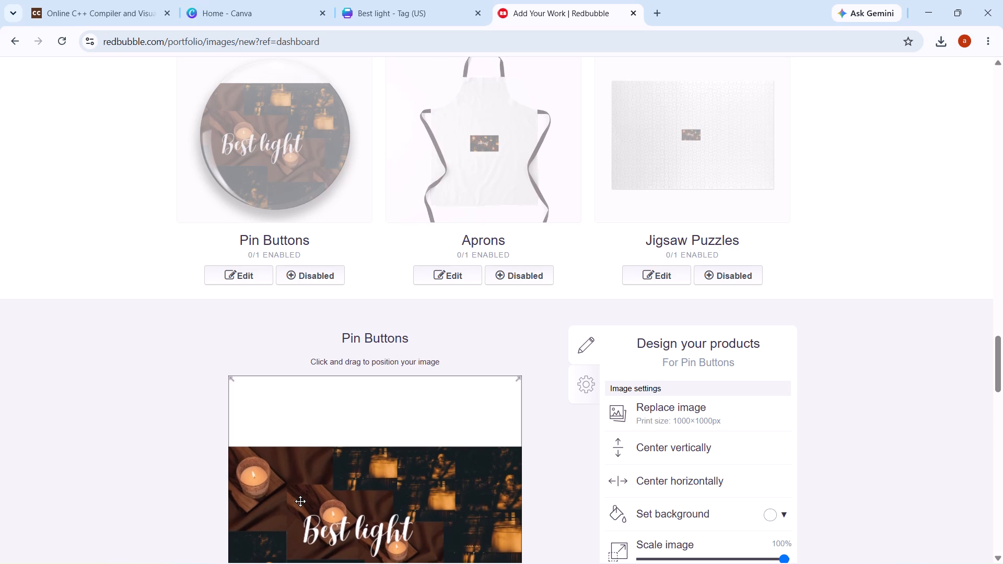
pyautogui.moveTo(300, 501); pyautogui.dragTo(299, 499)
pyautogui.moveTo(299, 499); pyautogui.dragTo(299, 506)
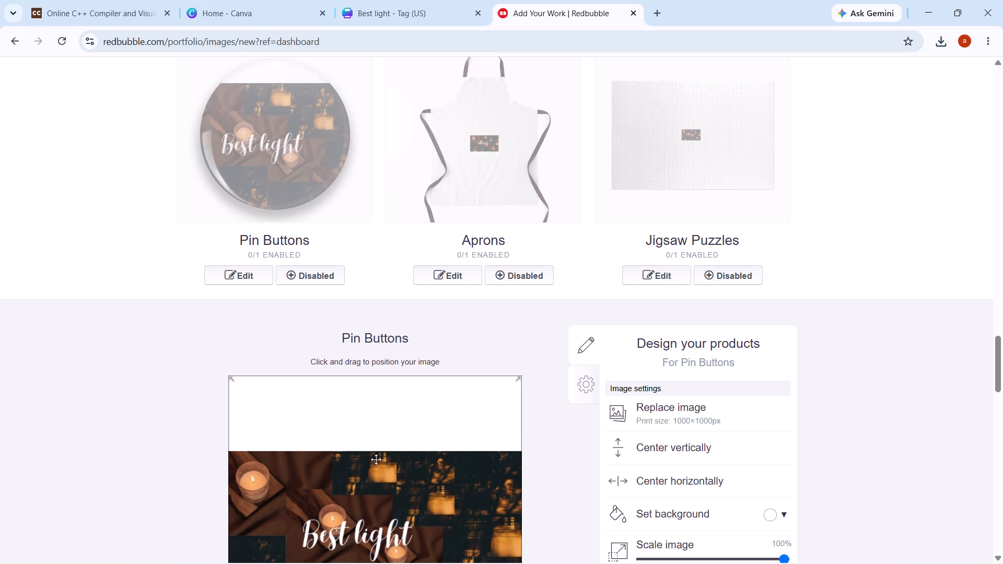
pyautogui.scroll(-5, 466, 466)
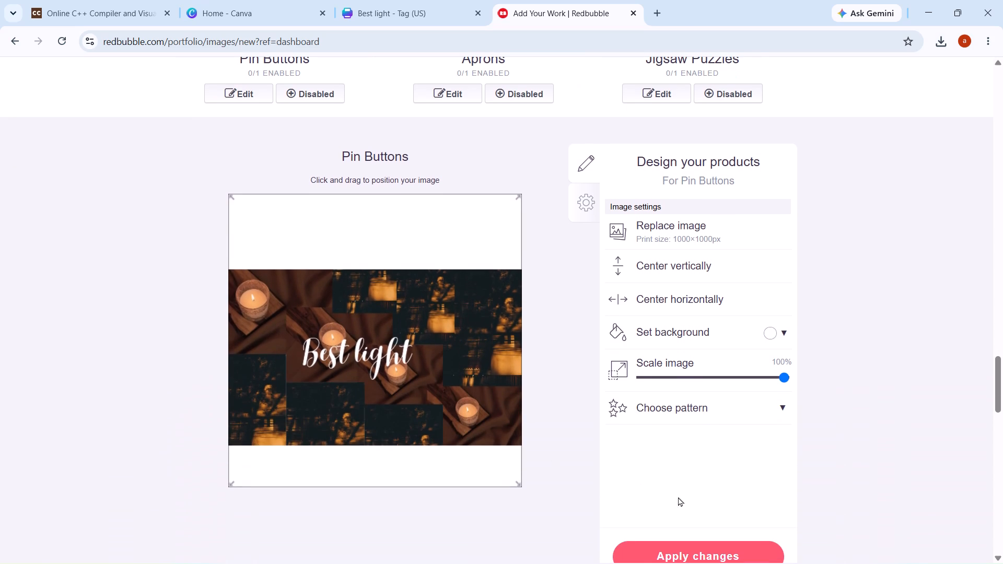
pyautogui.click(684, 544)
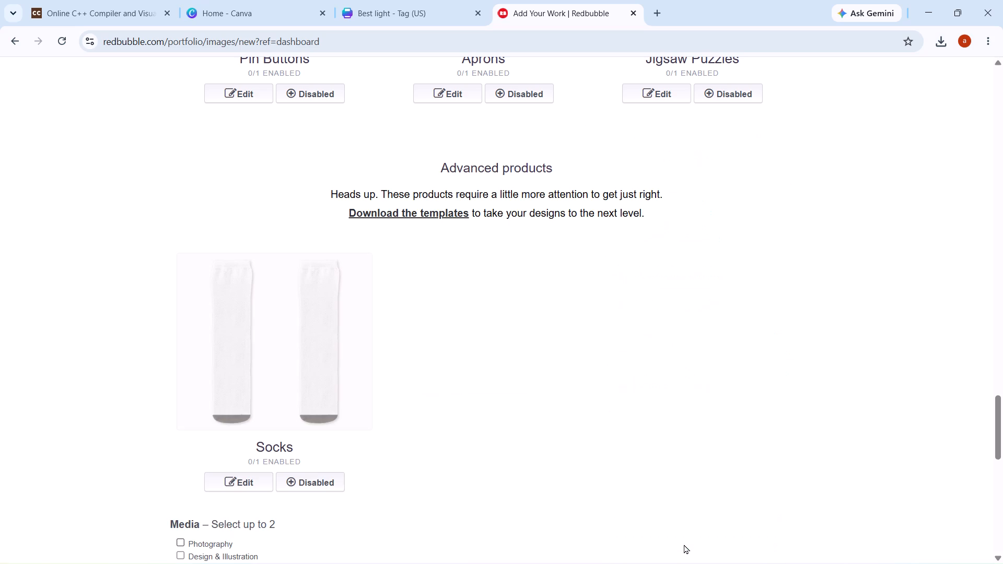
# Enable the Cotton Tote Bags product for the uploaded design.
pyautogui.scroll(6, 601, 450)
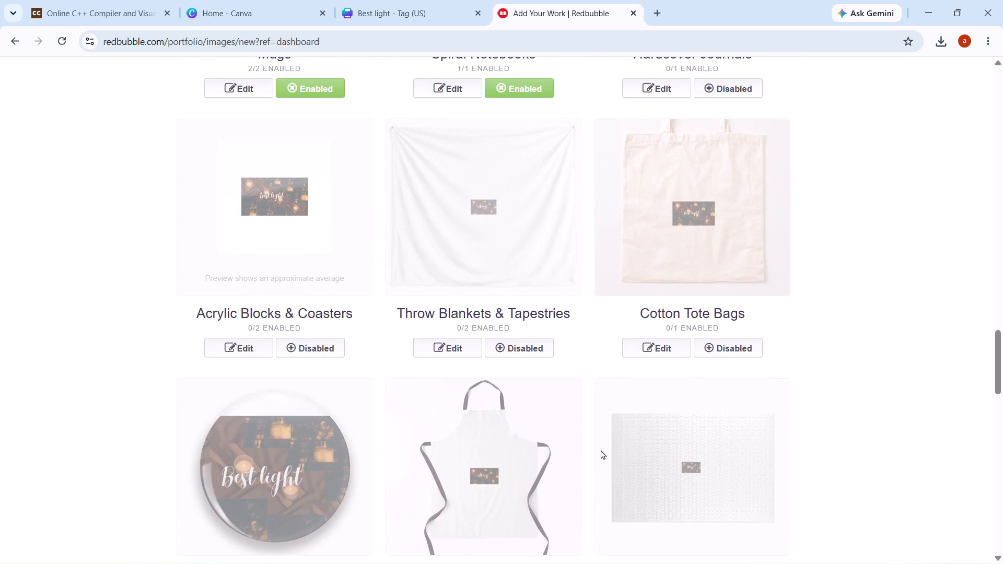
pyautogui.scroll(3, 601, 450)
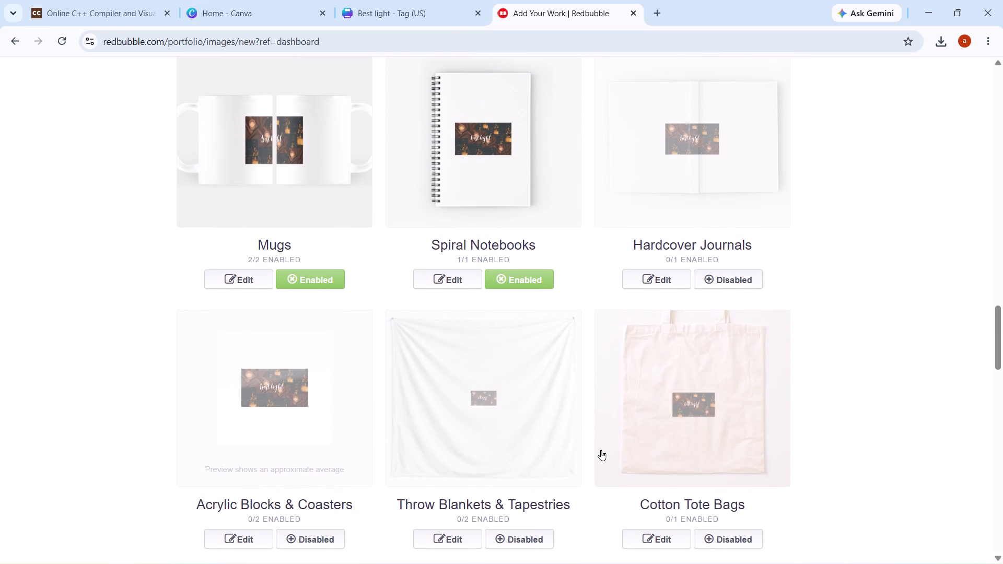
pyautogui.click(712, 538)
# Open the Spiral Notebooks product's image settings and set its background colour to purple #6d21dd.
pyautogui.scroll(1, 589, 348)
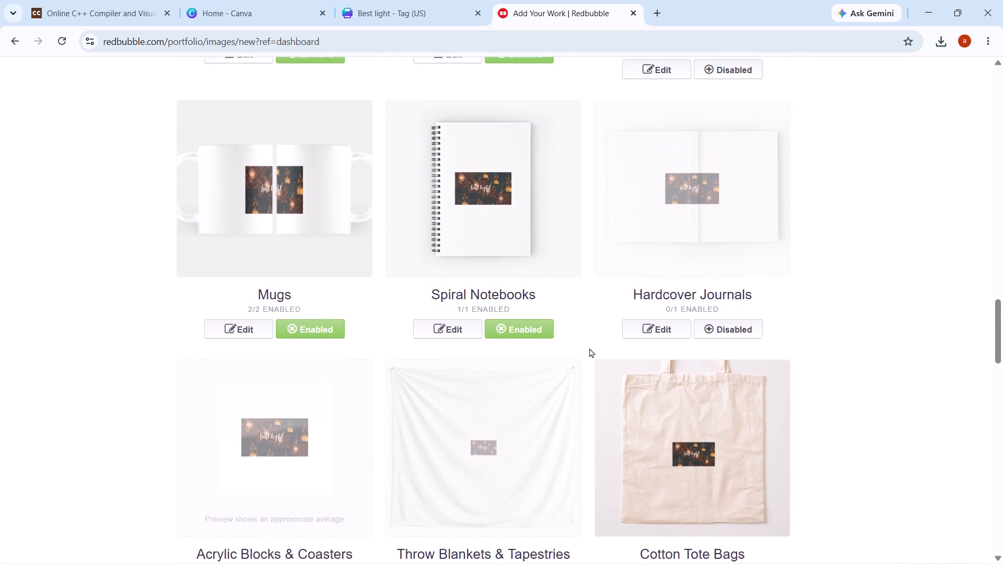
pyautogui.scroll(1, 589, 348)
pyautogui.click(519, 311)
pyautogui.scroll(-3, 519, 311)
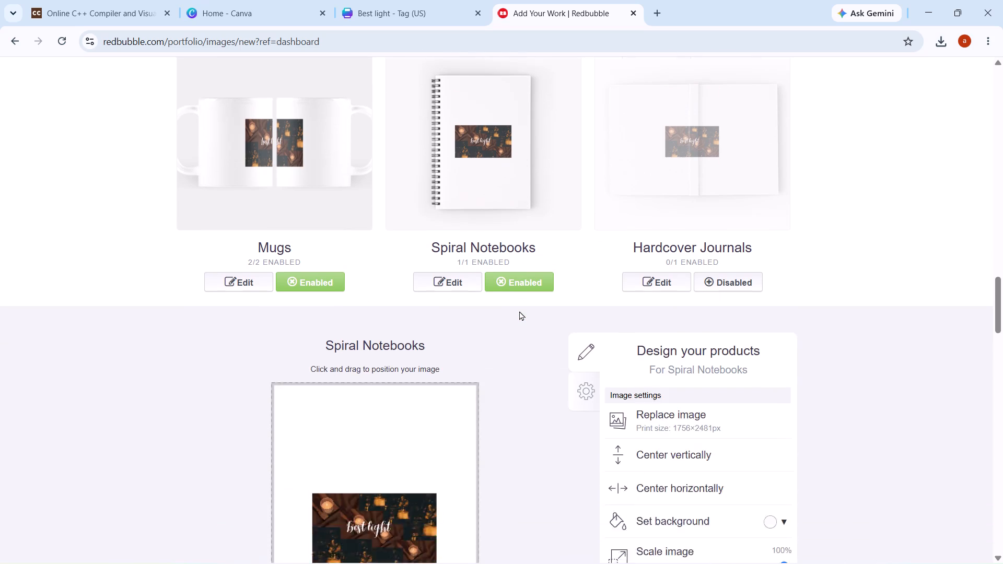
pyautogui.scroll(-2, 519, 311)
pyautogui.scroll(1, 519, 311)
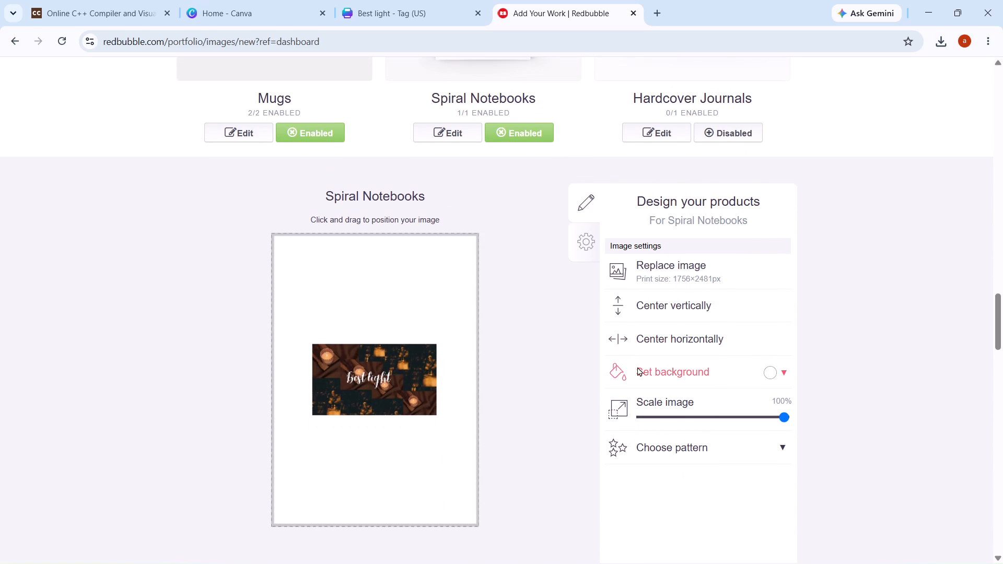
pyautogui.click(637, 367)
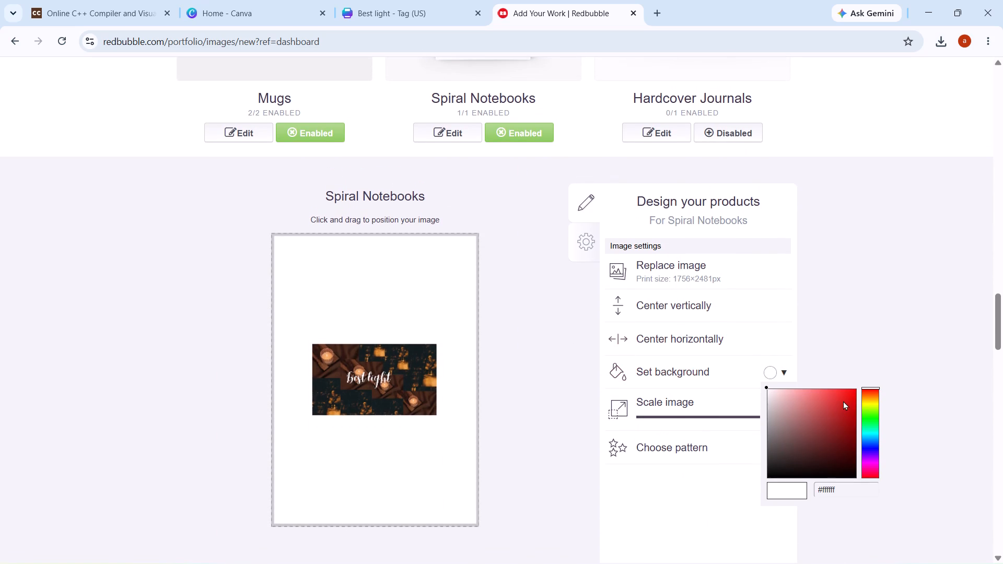
pyautogui.click(843, 401)
pyautogui.click(864, 453)
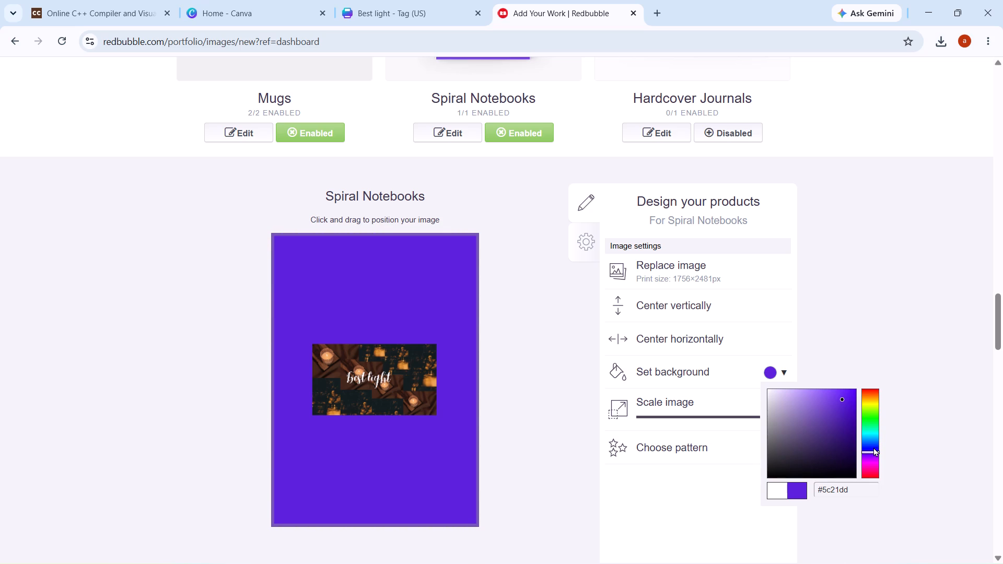
pyautogui.click(871, 454)
pyautogui.click(783, 374)
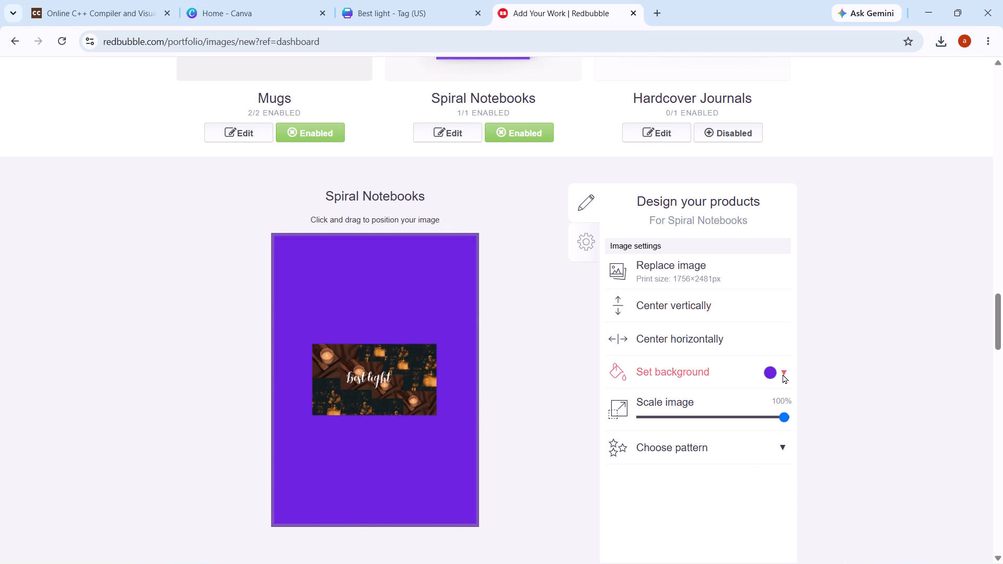
pyautogui.click(765, 371)
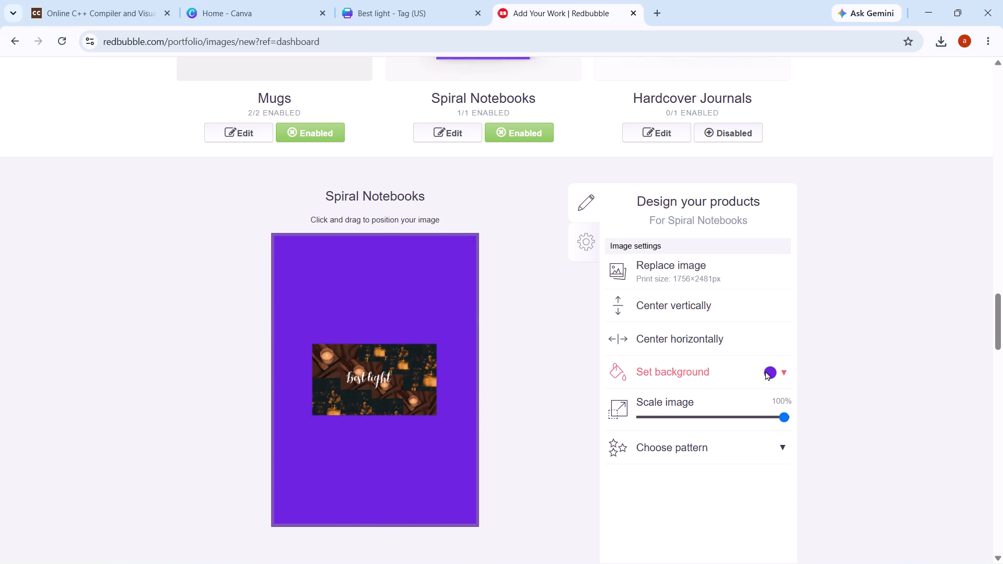
# Change the Spiral Notebooks background colour to pale lavender #f1eef5 and apply the changes.
pyautogui.click(772, 371)
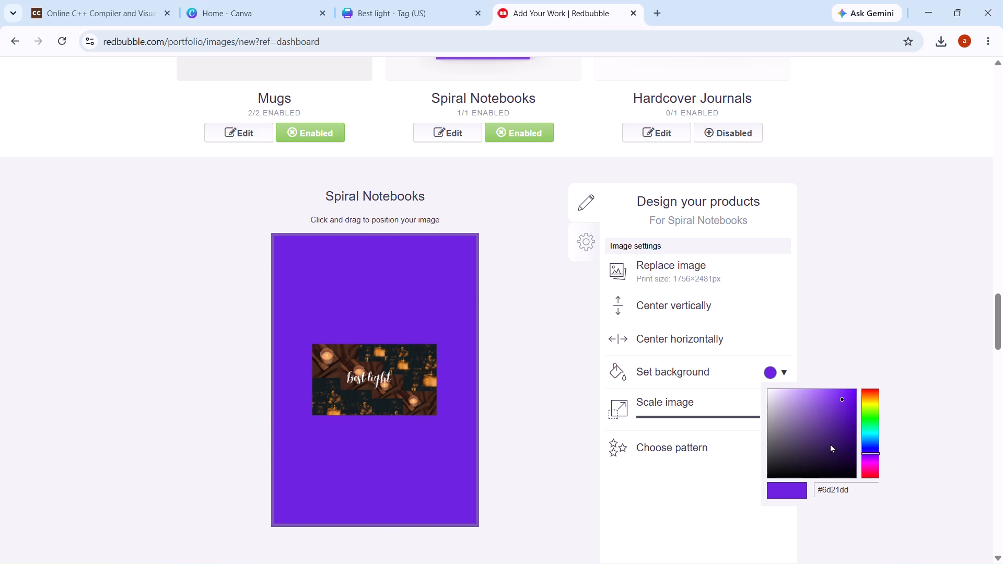
pyautogui.click(770, 392)
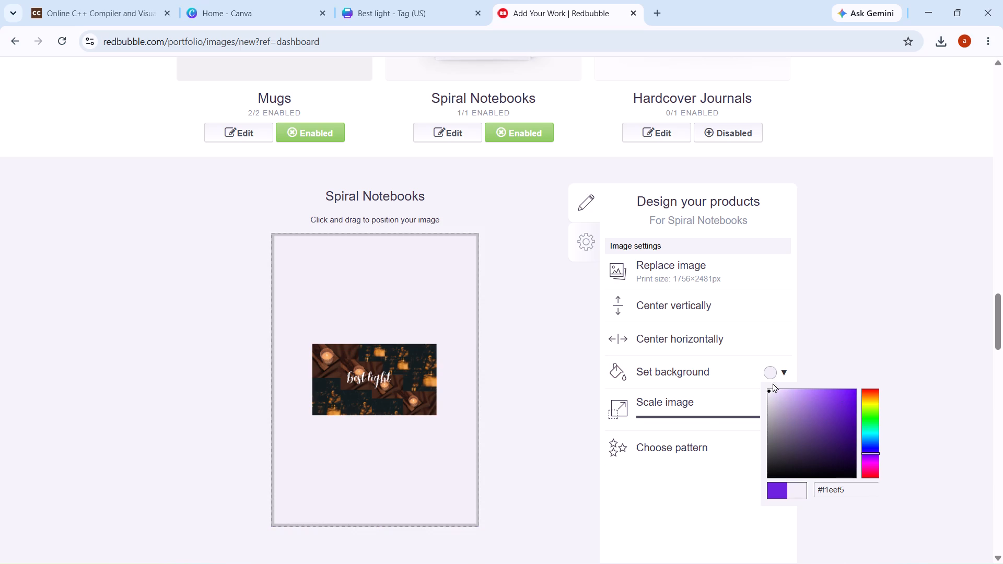
pyautogui.scroll(-2, 671, 493)
pyautogui.click(672, 484)
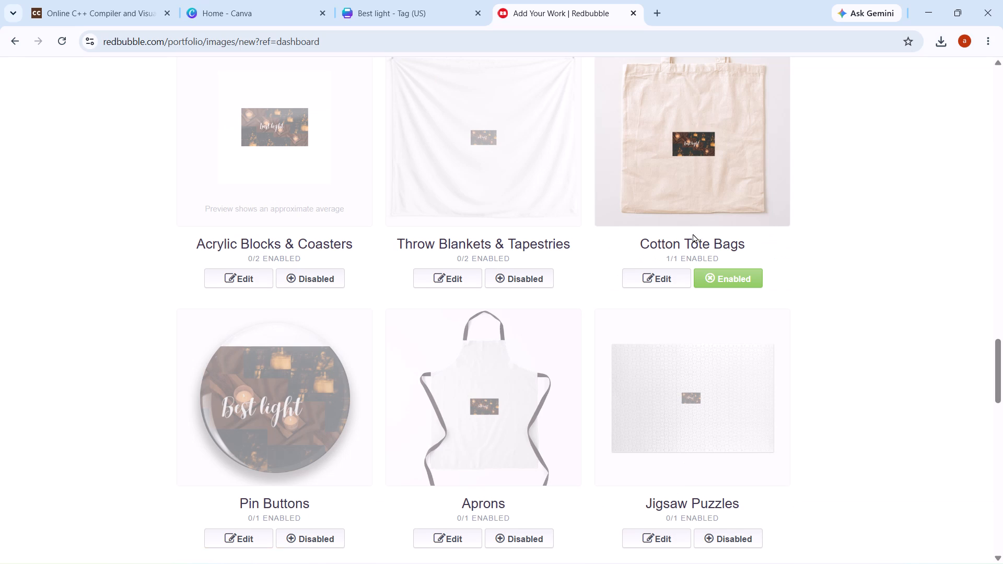
# Open the Phone Cases product's image settings and examine the image placement and available options.
pyautogui.scroll(8, 505, 323)
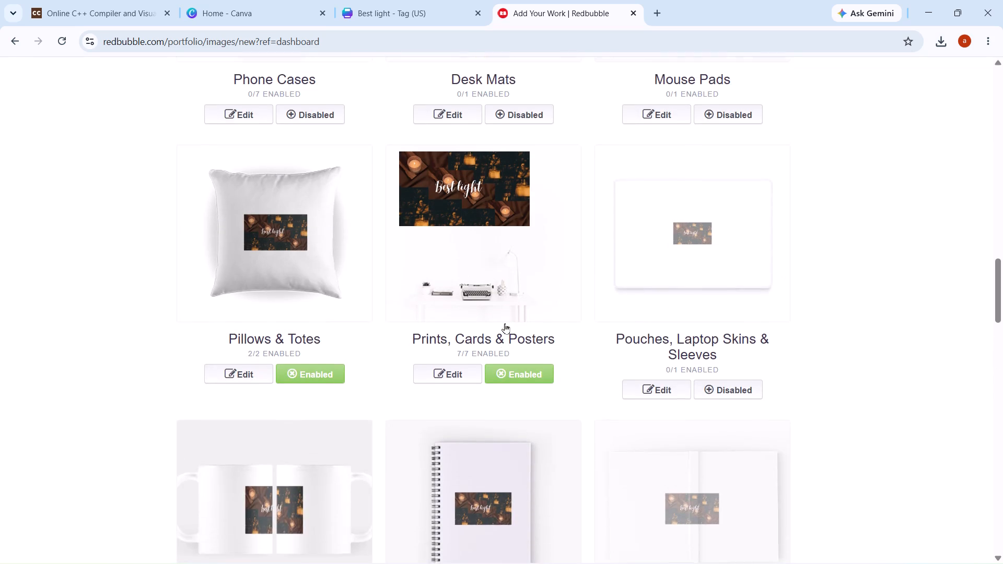
pyautogui.scroll(5, 505, 323)
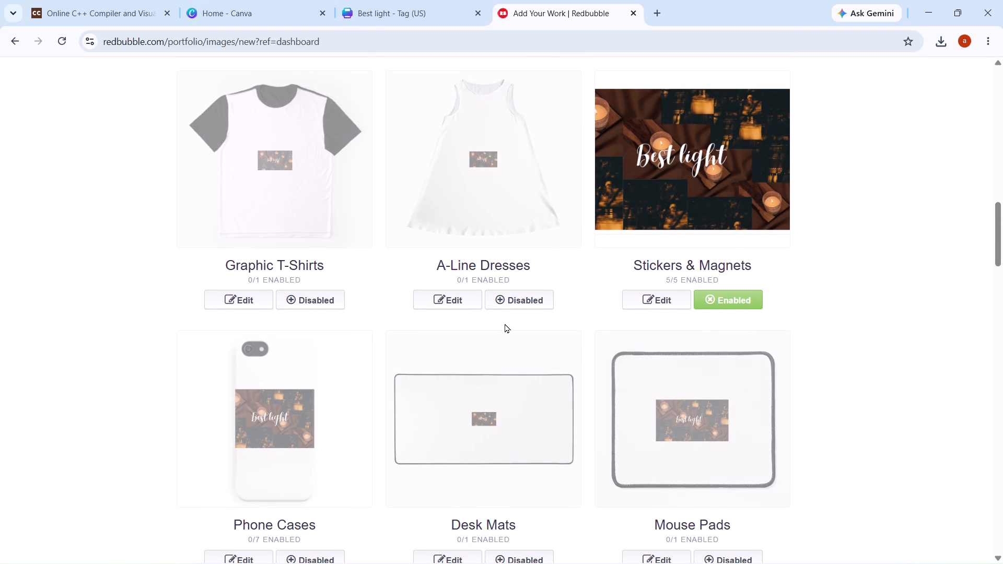
pyautogui.click(298, 443)
pyautogui.scroll(-3, 298, 443)
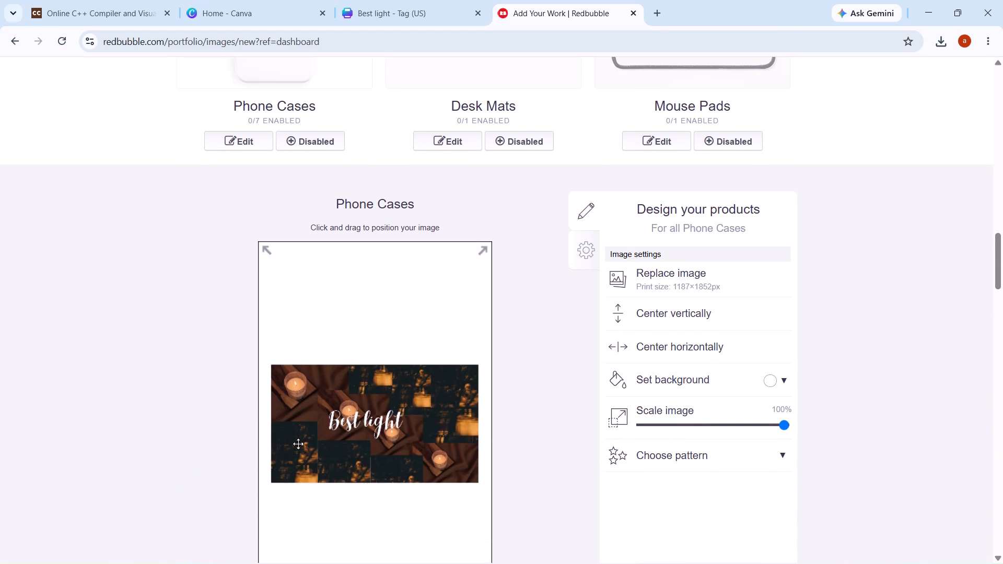
pyautogui.scroll(5, 298, 443)
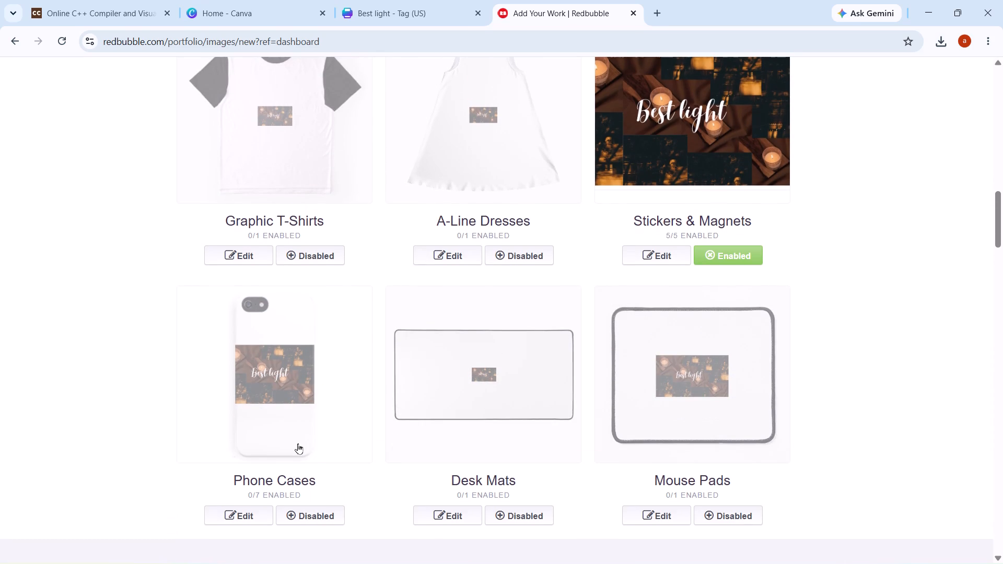
pyautogui.scroll(-1, 298, 443)
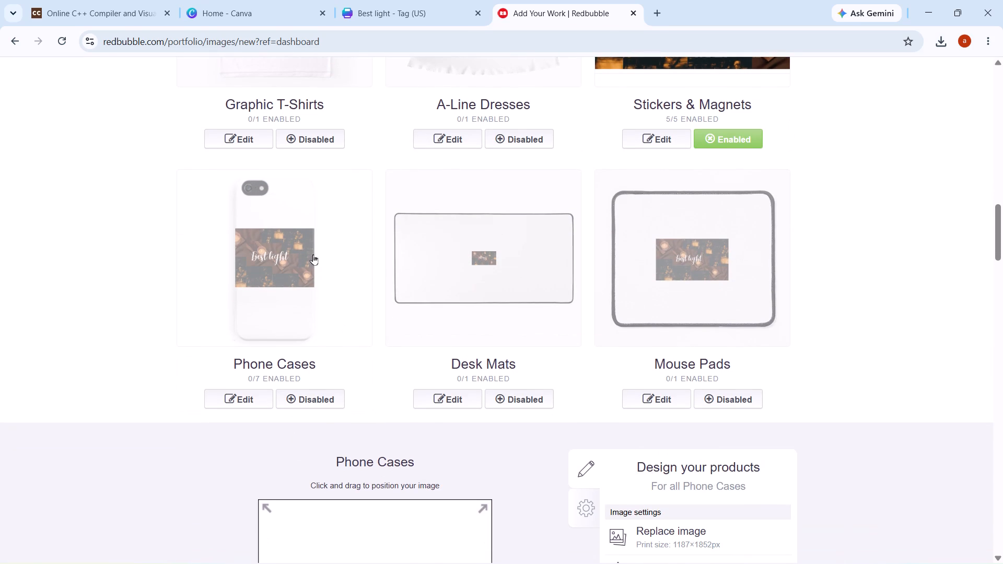
pyautogui.scroll(-2, 293, 253)
pyautogui.scroll(-6, 328, 351)
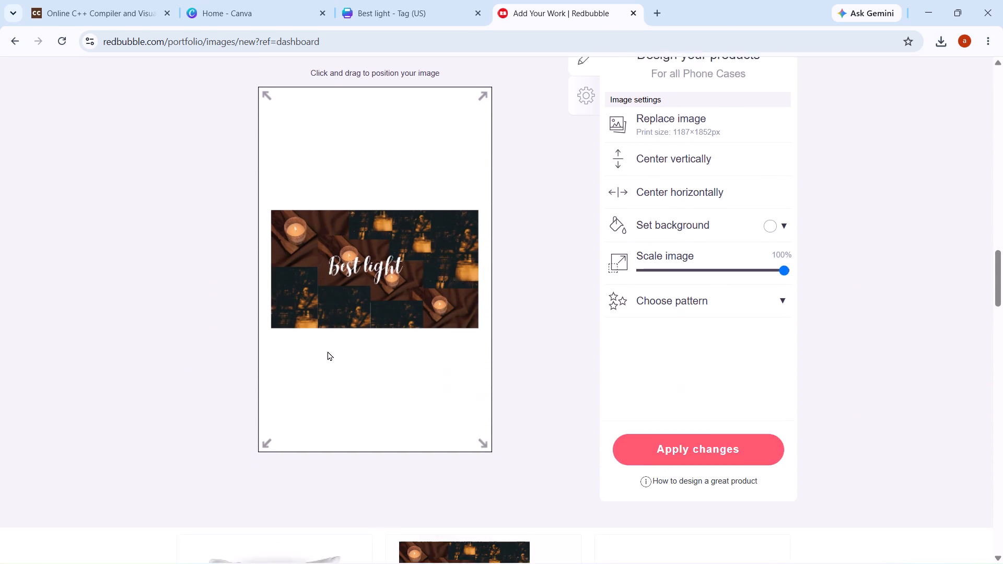
pyautogui.click(632, 305)
# Enter "Best Light" as the English title of the new work.
pyautogui.scroll(4, 632, 305)
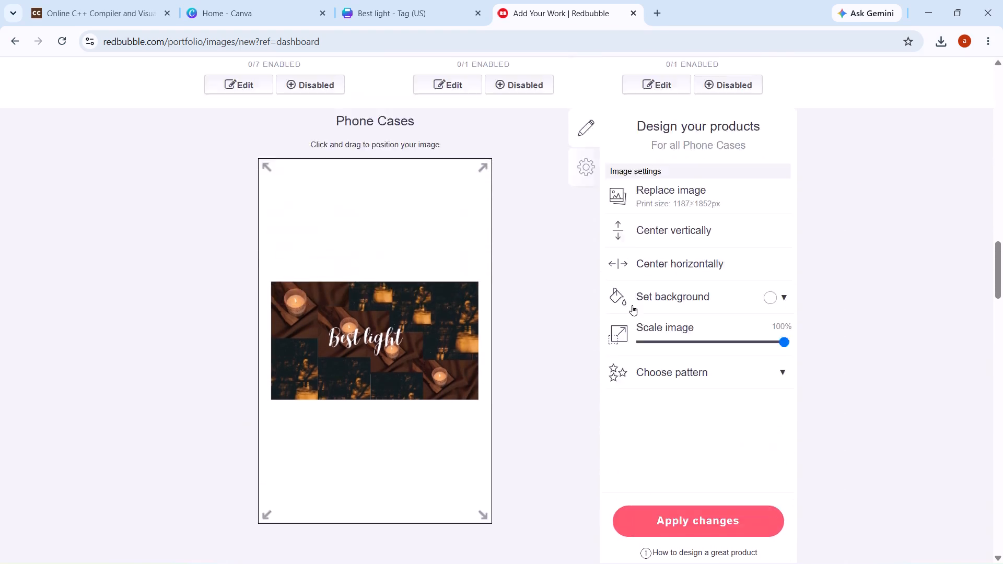
pyautogui.scroll(9, 632, 305)
pyautogui.click(588, 320)
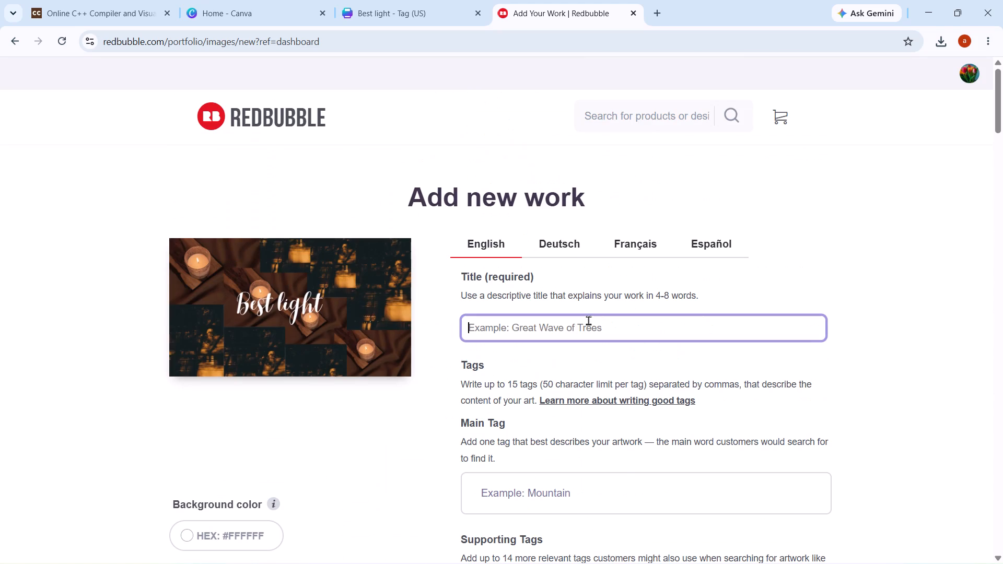
pyautogui.write('Best')
pyautogui.press('space')
pyautogui.write('Light')
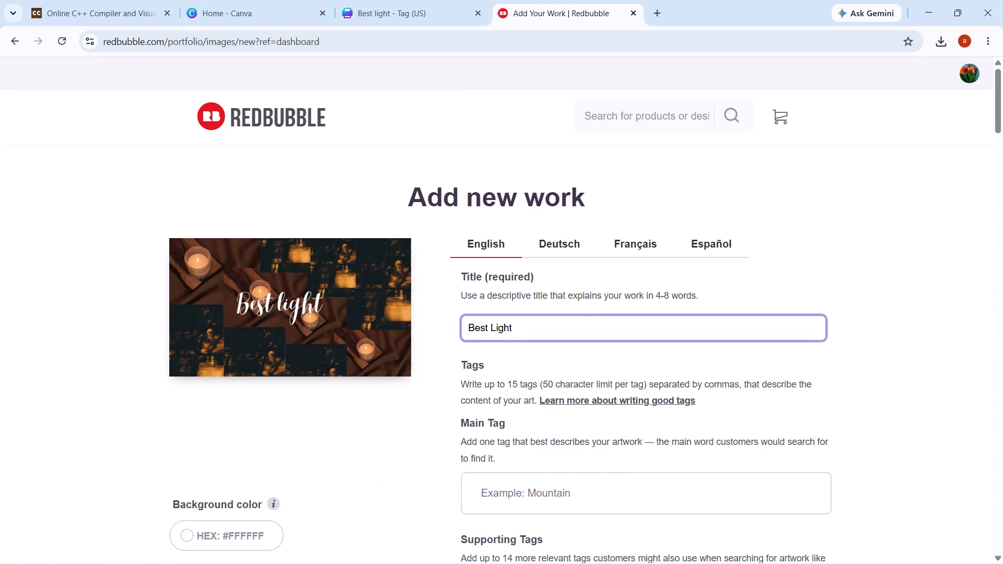
# Enter "Best Lights" as the work's main tag.
pyautogui.click(519, 505)
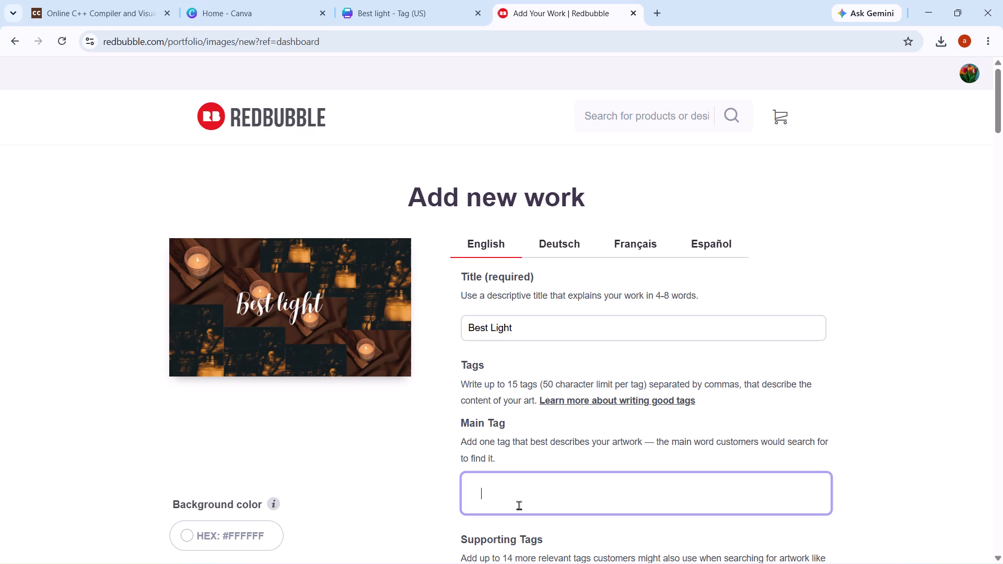
pyautogui.write('Best')
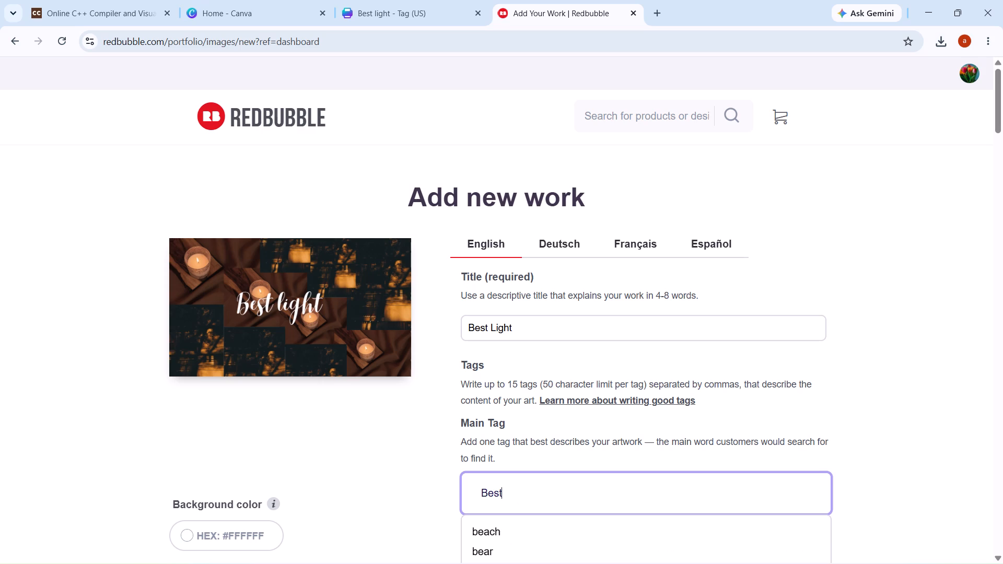
pyautogui.hotkey('shift', 'l')
pyautogui.press('BackSpace')
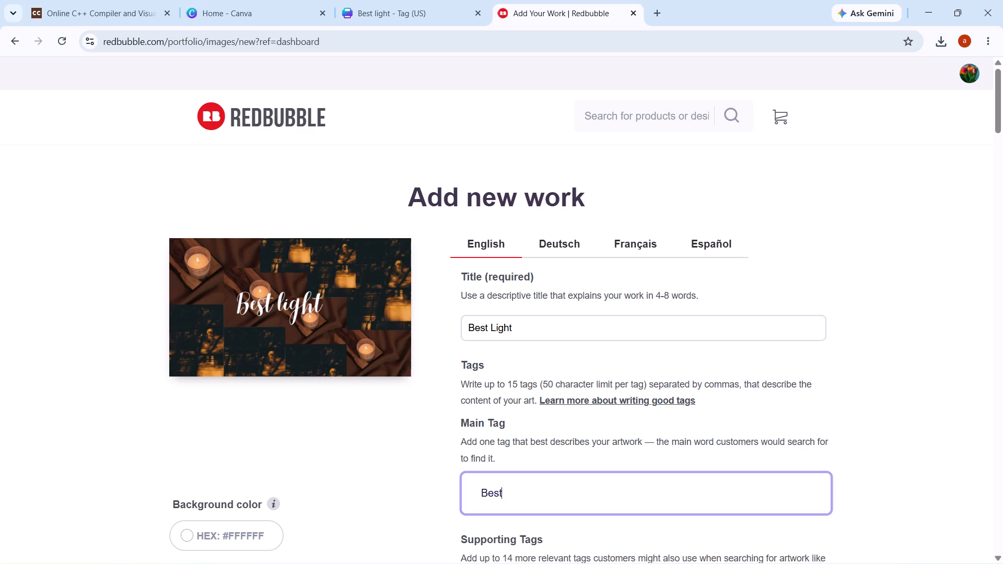
pyautogui.press('space')
pyautogui.write('Light')
pyautogui.press('s')
# Enter "light", "best", "candle" and "cupcandle" as supporting tags for the work.
pyautogui.scroll(-4, 535, 359)
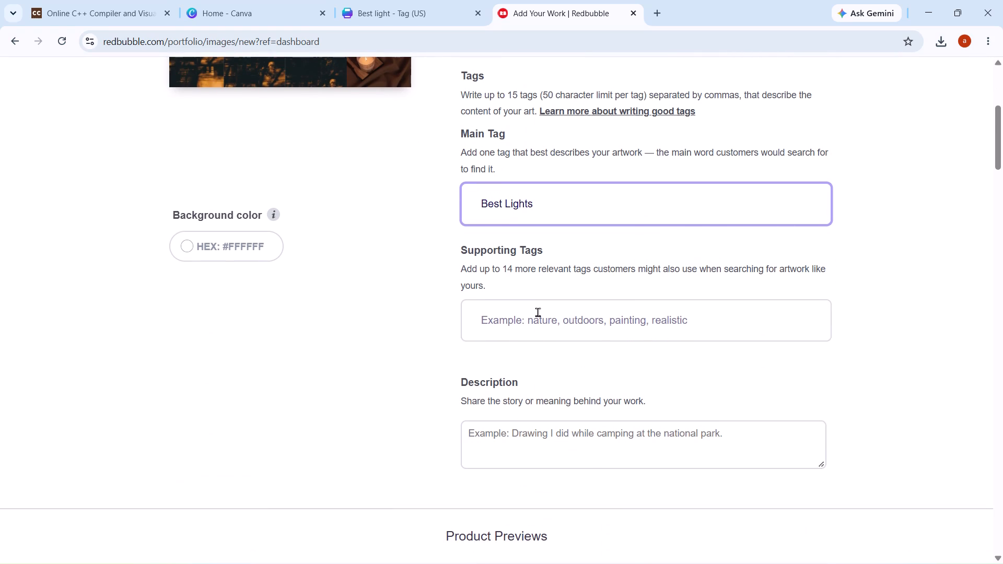
pyautogui.click(538, 312)
pyautogui.write('light')
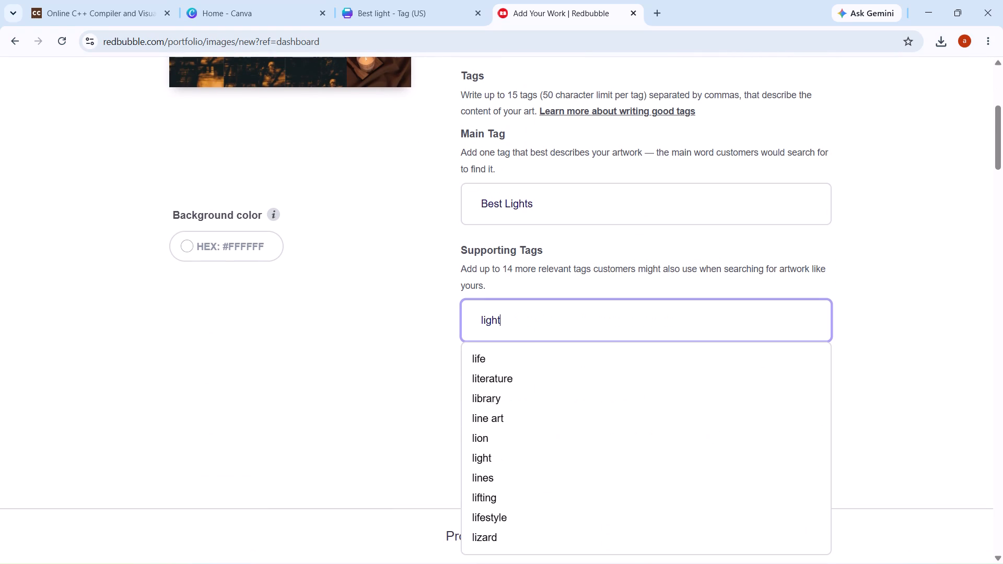
pyautogui.press('Return')
pyautogui.write('best')
pyautogui.press('Return')
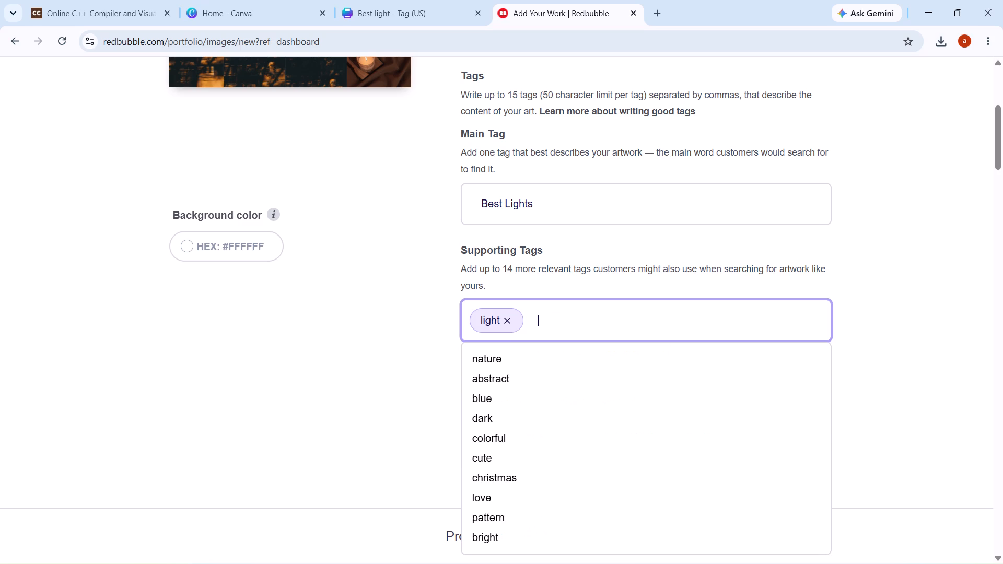
pyautogui.write('can')
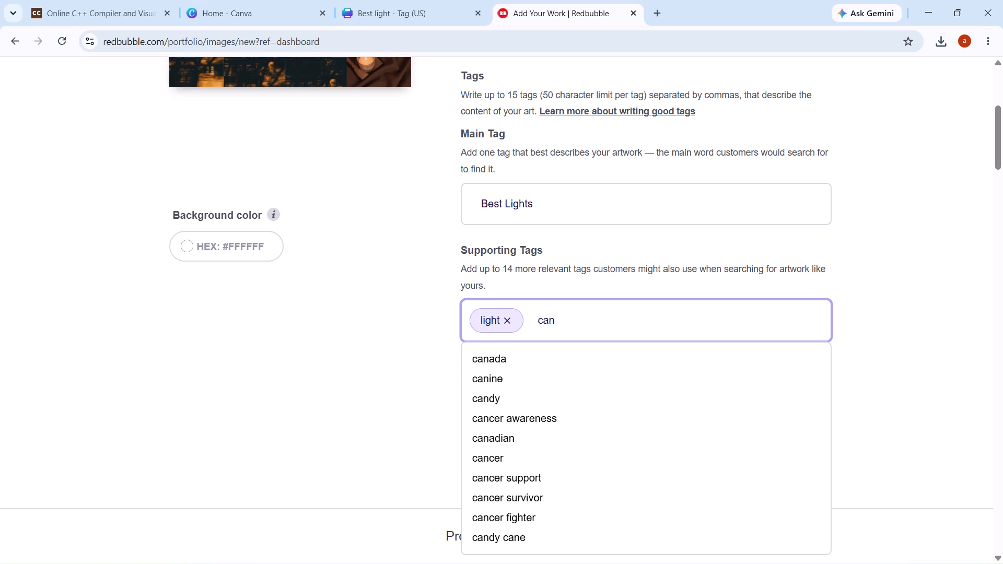
pyautogui.write('dle')
pyautogui.press('Return')
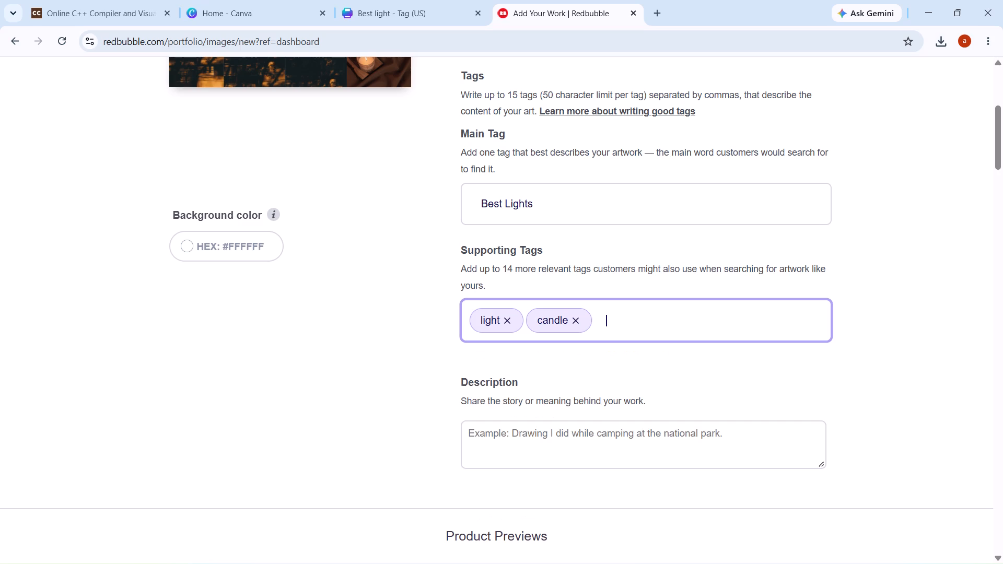
pyautogui.write('cupcandle')
pyautogui.press('Return')
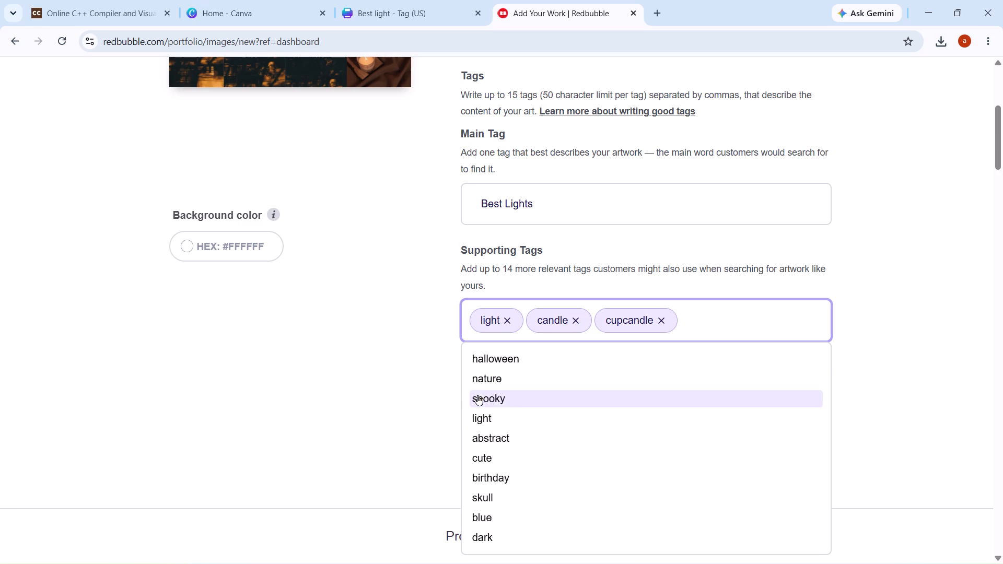
# Add the suggested supporting tags "halloween", "ghost" and "creepy", plus the custom tag "dim light".
pyautogui.click(501, 355)
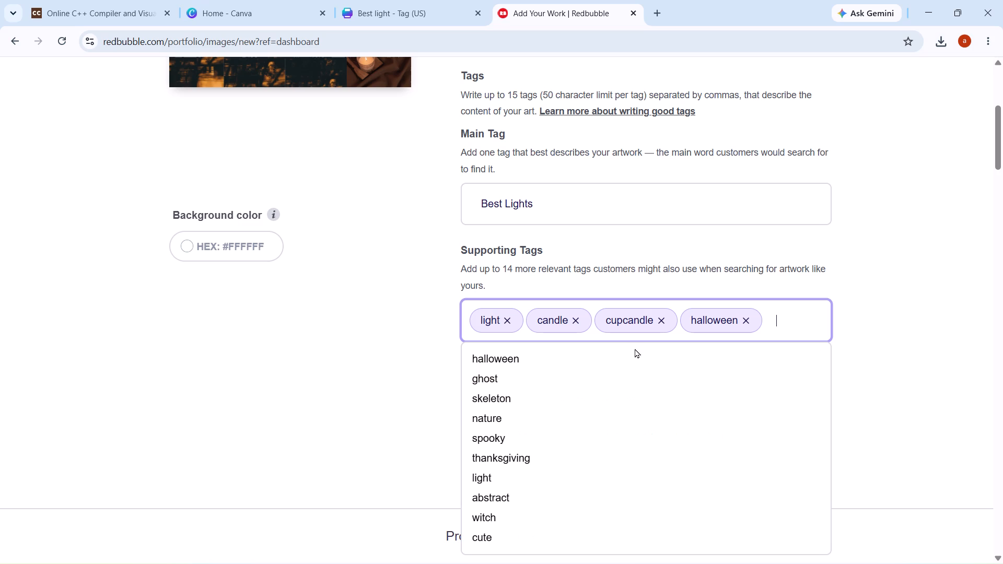
pyautogui.click(540, 381)
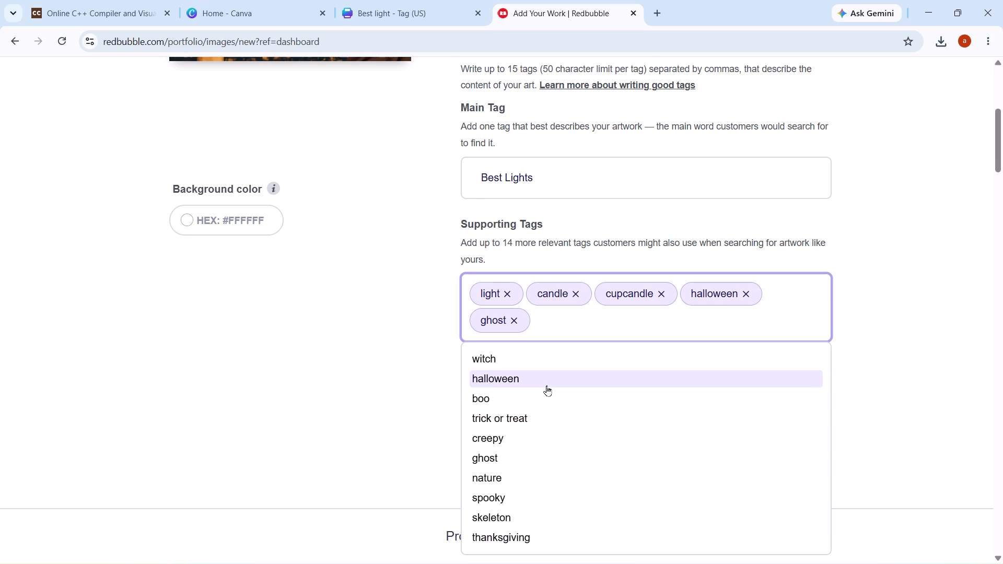
pyautogui.click(539, 439)
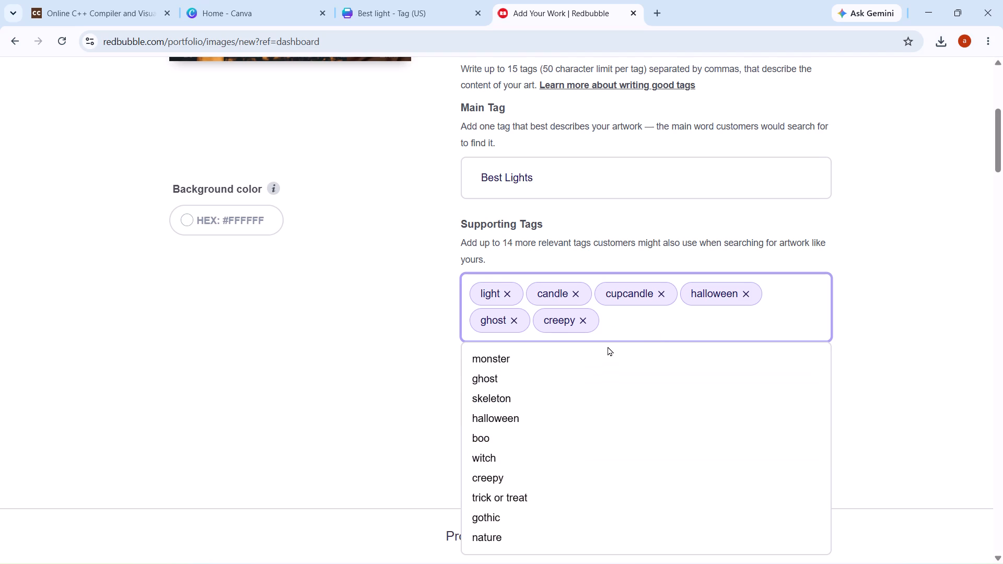
pyautogui.write('dim light')
pyautogui.press('Return')
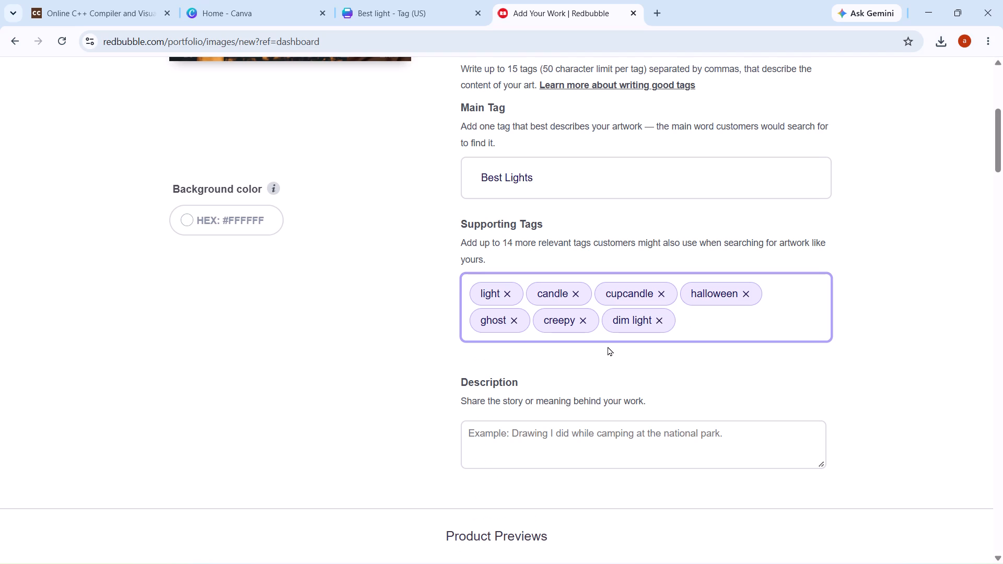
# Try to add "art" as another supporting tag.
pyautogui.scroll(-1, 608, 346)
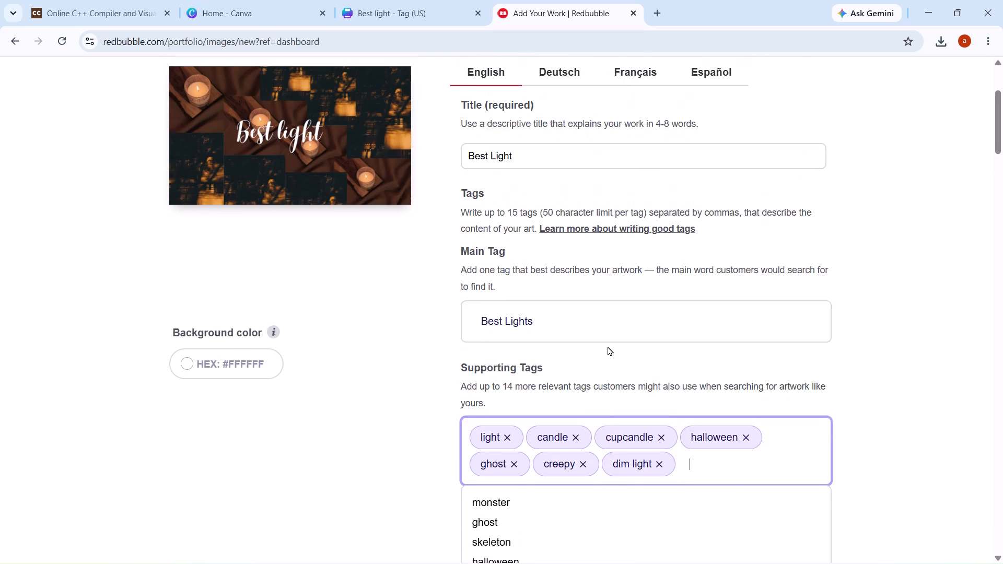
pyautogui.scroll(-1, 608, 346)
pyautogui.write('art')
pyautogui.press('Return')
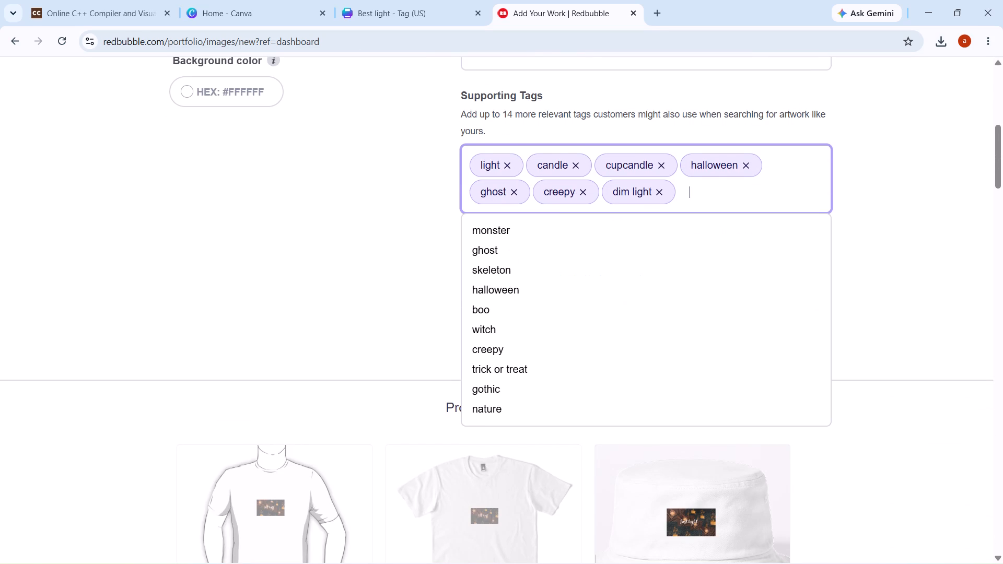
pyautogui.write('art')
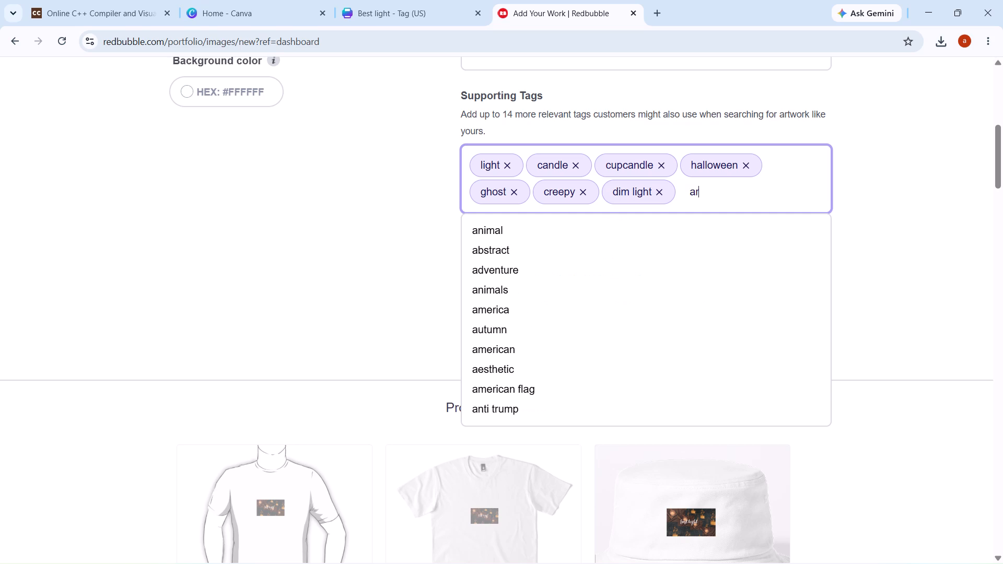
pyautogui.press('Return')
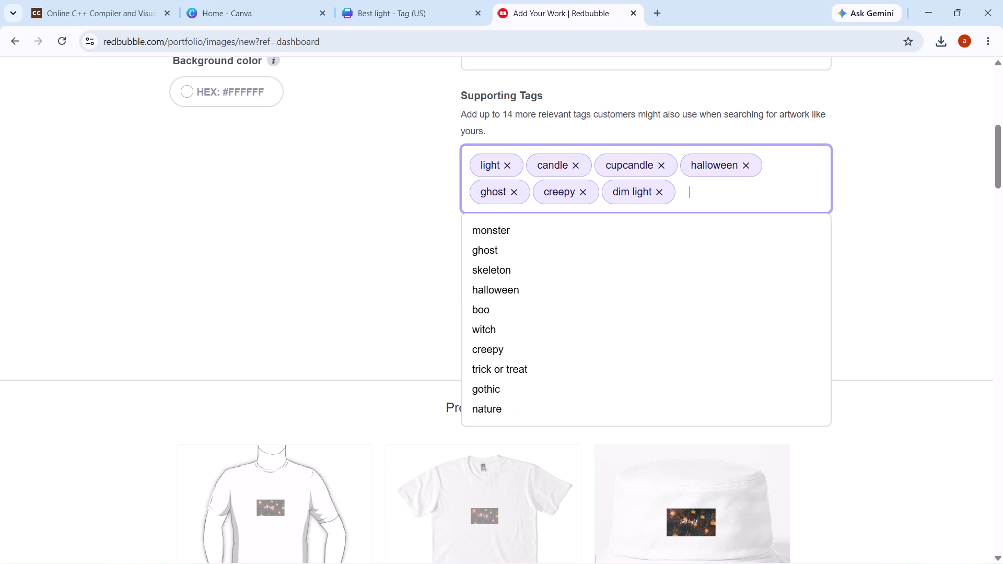
# Mark the work as not containing mature content and accept the Redbubble User Agreement and rights confirmation.
pyautogui.scroll(-5, 608, 346)
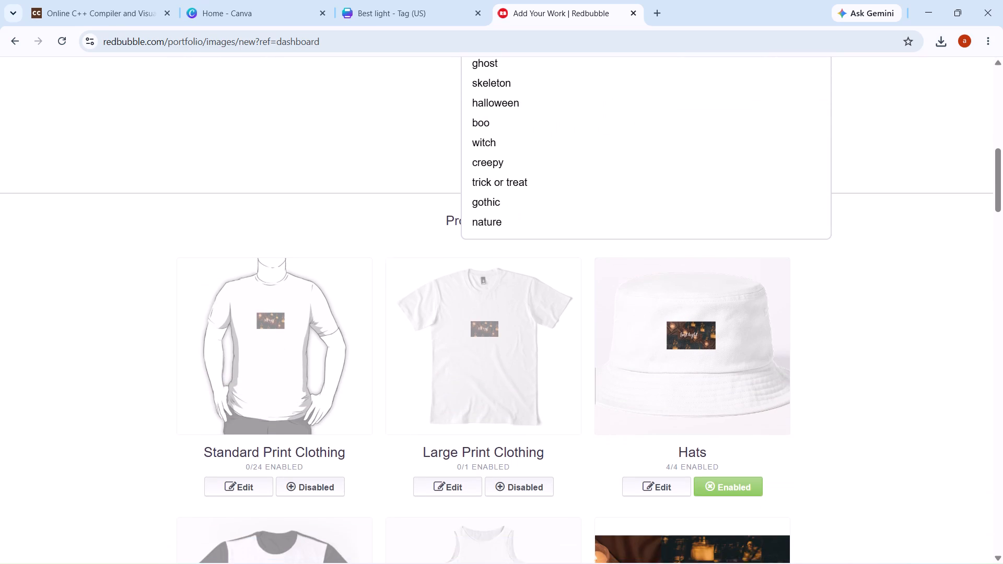
pyautogui.scroll(-11, 608, 346)
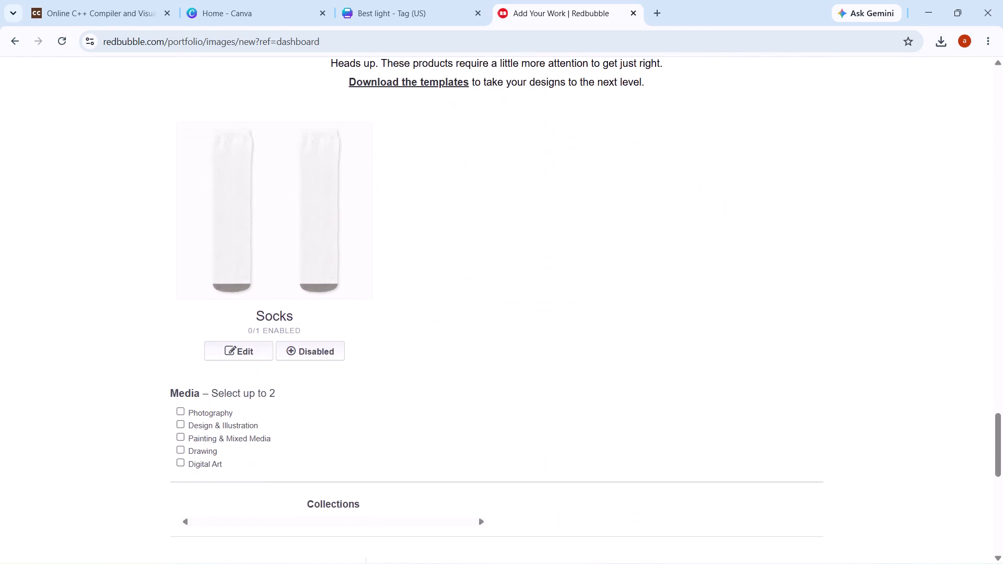
pyautogui.scroll(-7, 608, 346)
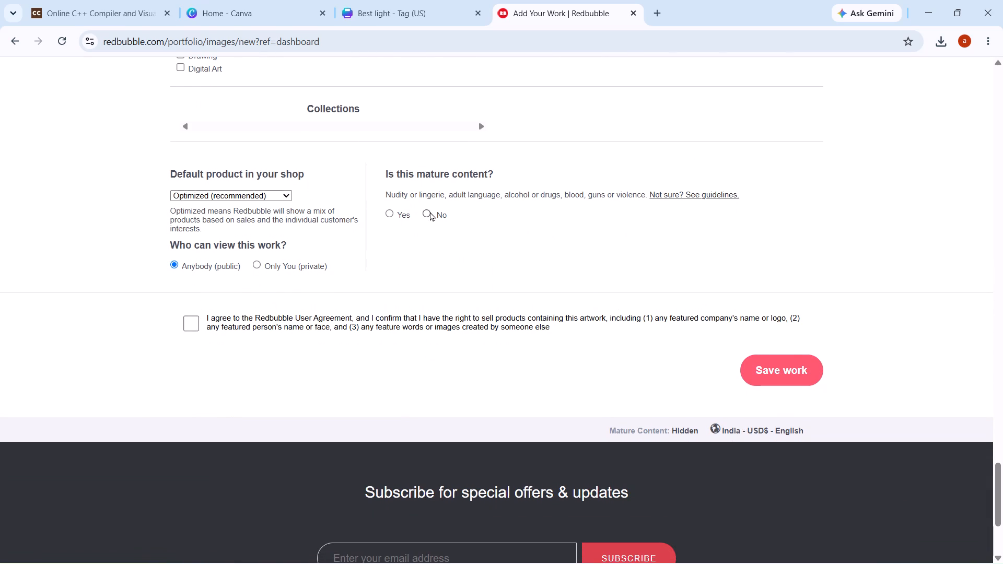
pyautogui.click(430, 211)
pyautogui.click(190, 319)
# Save the "Best Light" work to publish it.
pyautogui.click(771, 369)
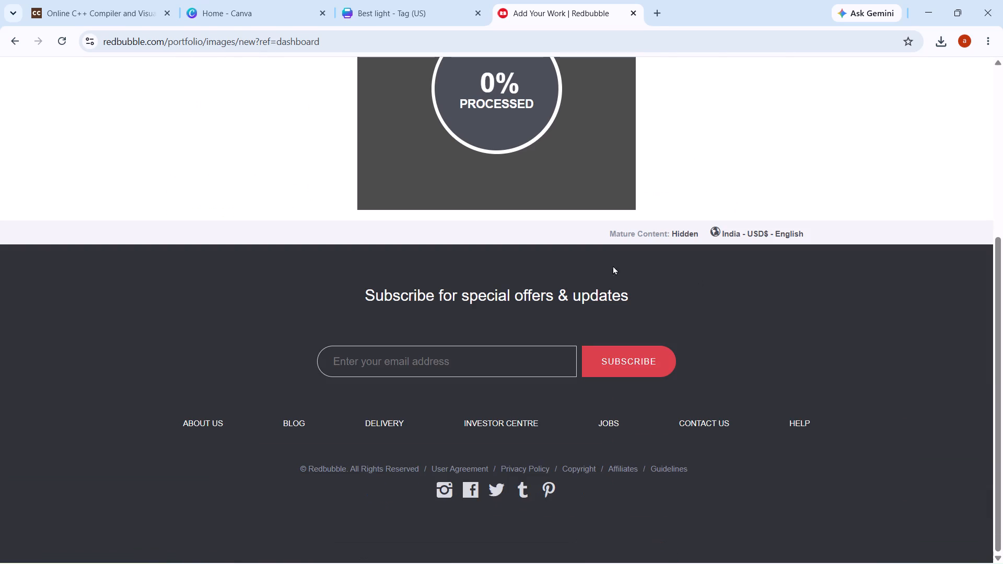
pyautogui.scroll(-3, 468, 218)
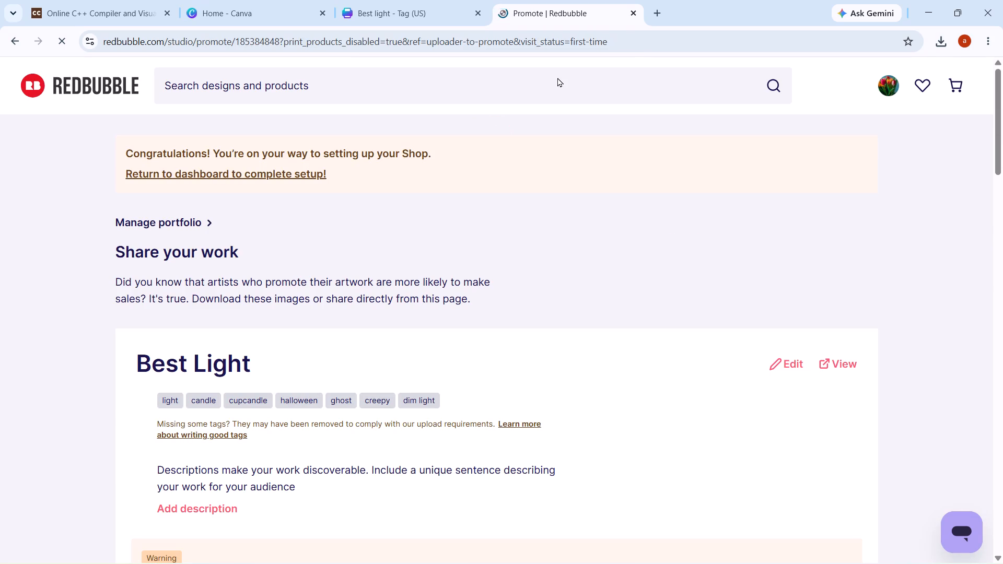
# Review the published work's share page, including its tags, print-size notice and product previews.
pyautogui.scroll(-5, 557, 77)
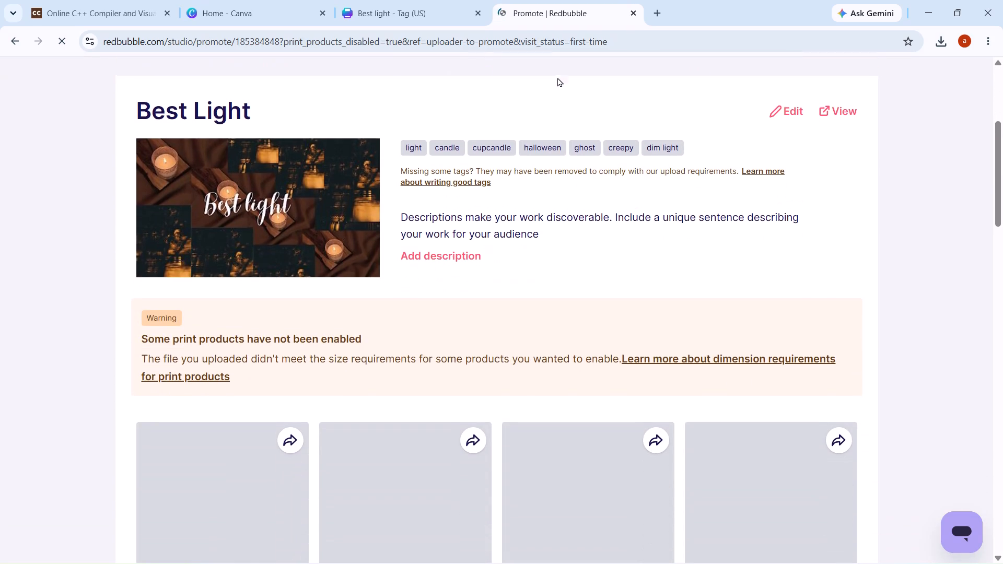
pyautogui.scroll(-2, 557, 77)
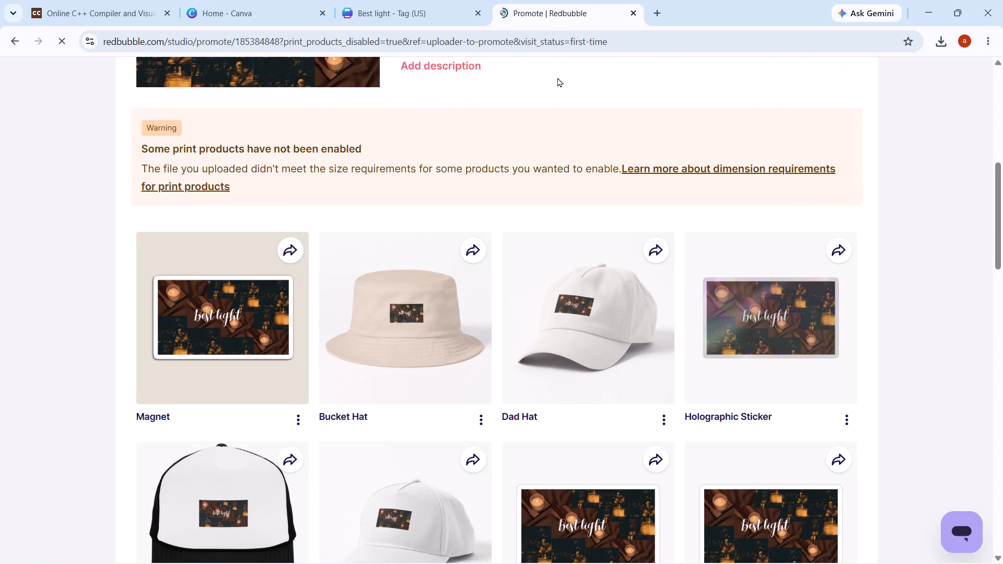
pyautogui.scroll(-1, 557, 77)
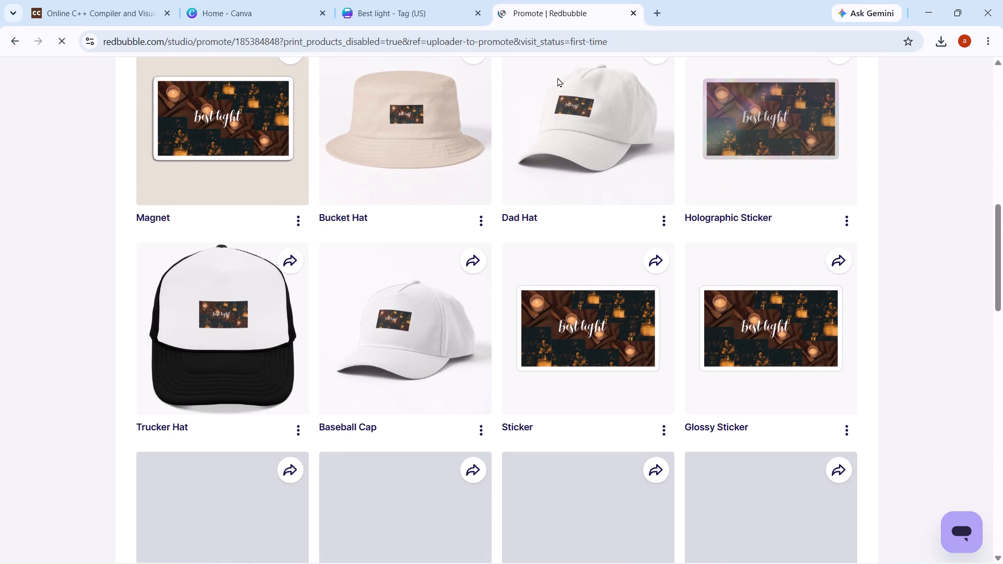
pyautogui.scroll(-5, 557, 77)
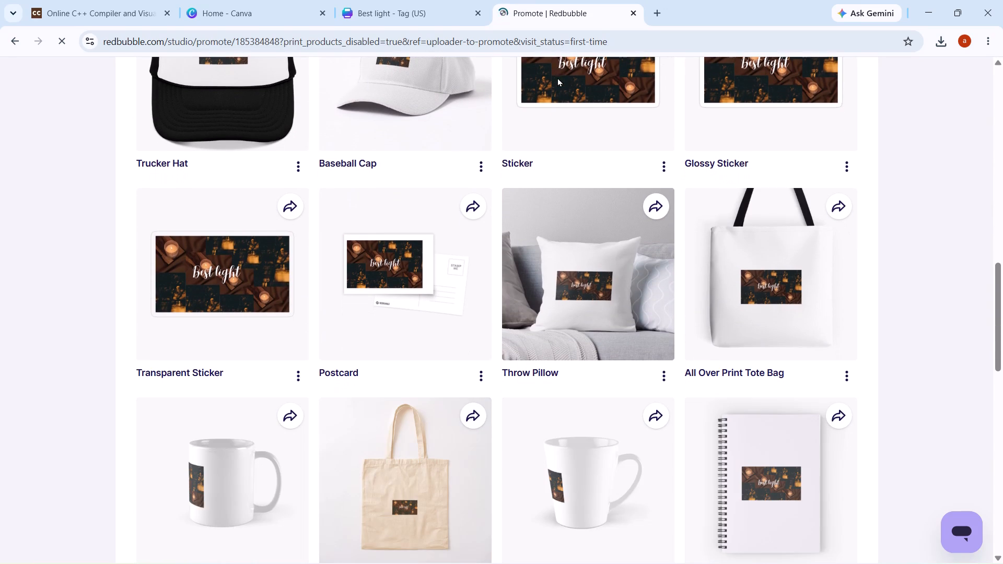
pyautogui.scroll(-5, 557, 77)
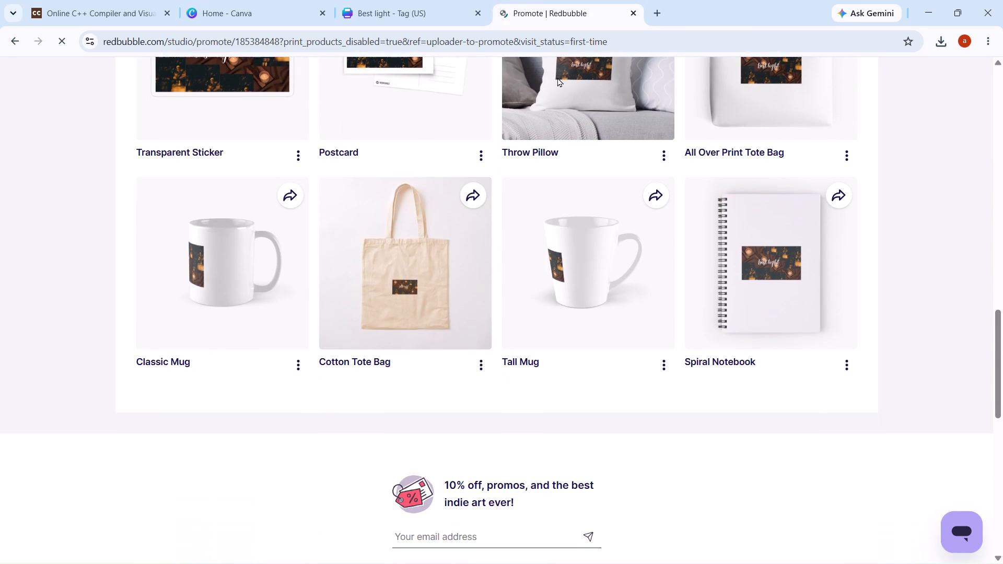
pyautogui.scroll(15, 557, 77)
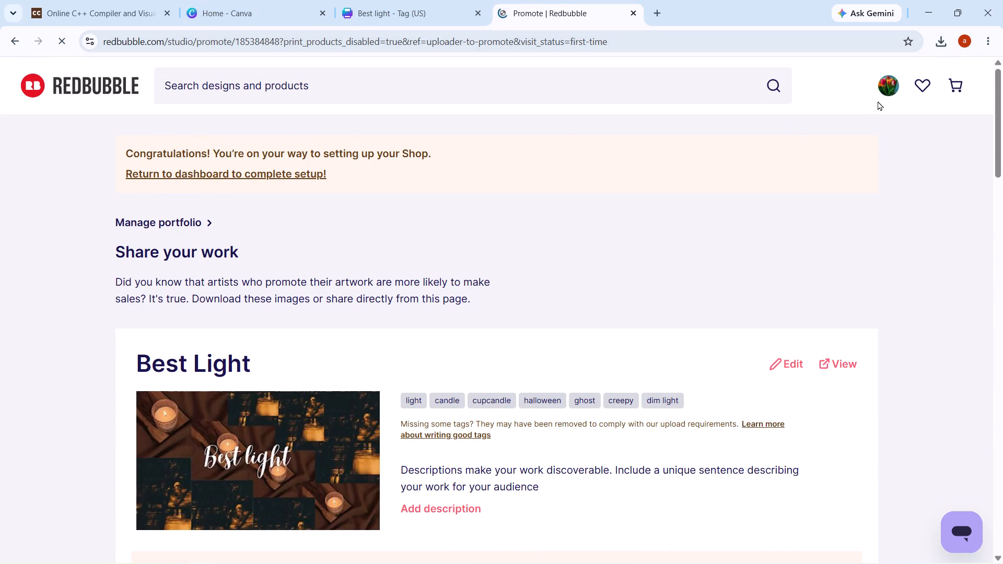
# Start another new work from the artist dashboard and upload the "Untitled Design (2)" PNG from Downloads.
pyautogui.click(892, 95)
pyautogui.click(871, 320)
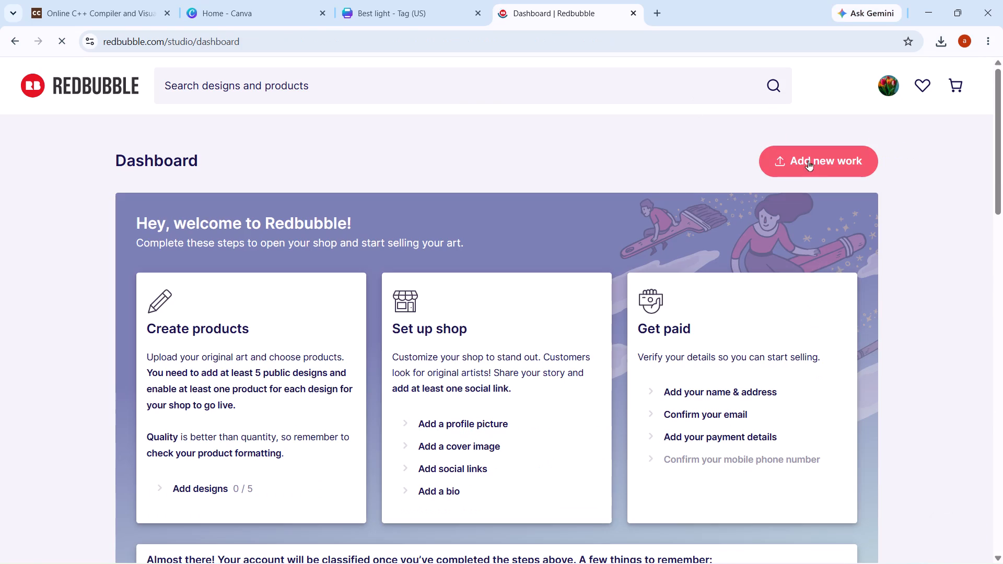
pyautogui.click(807, 163)
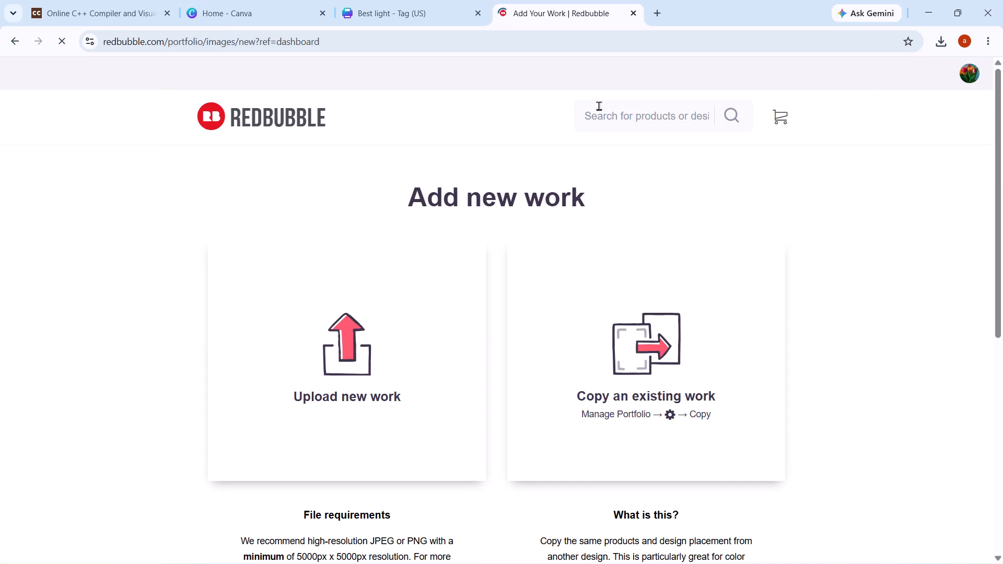
pyautogui.click(322, 333)
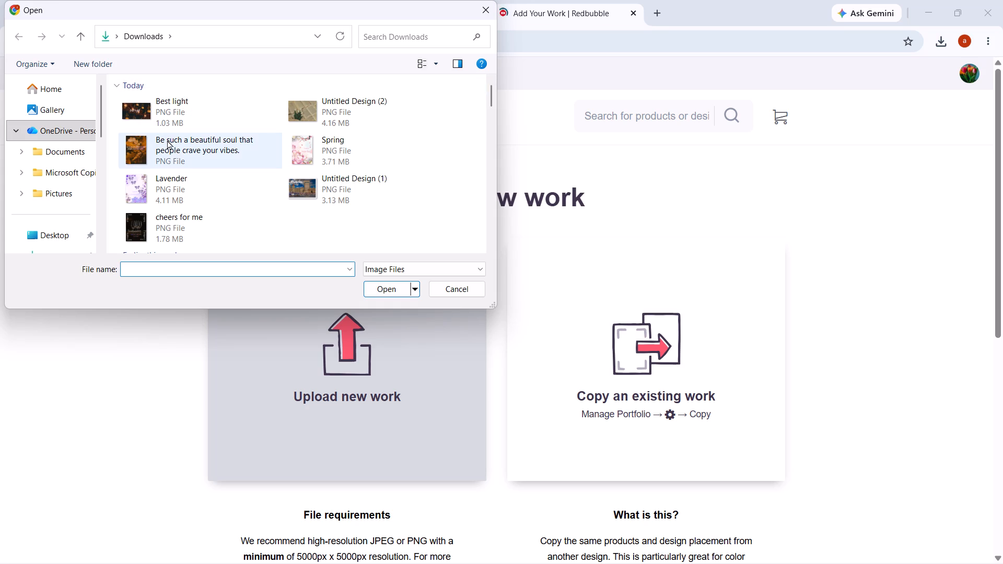
pyautogui.click(302, 105)
pyautogui.click(386, 293)
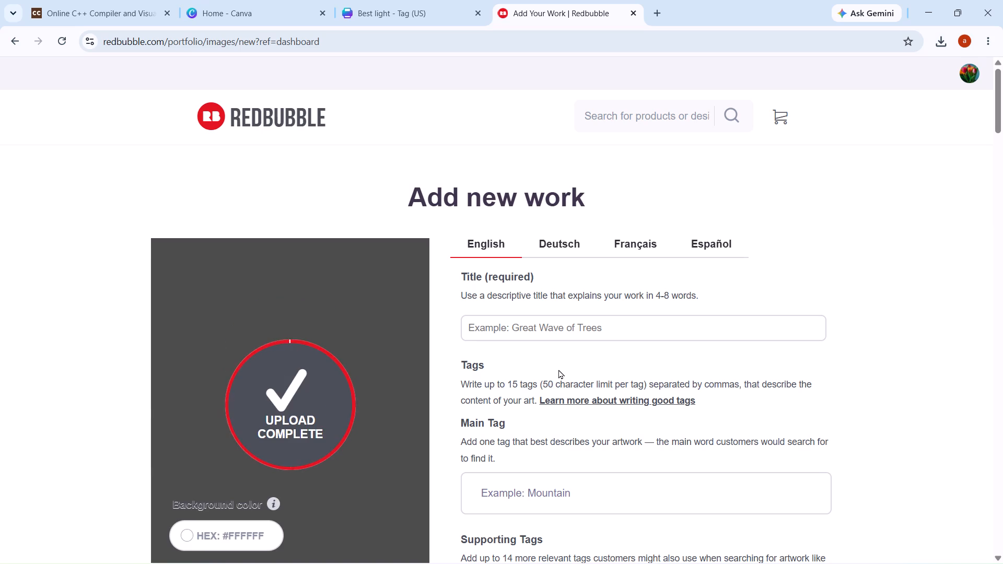
# Set the Essential T-Shirt colour under Standard Print Clothing to dark brown and apply the changes.
pyautogui.scroll(-7, 558, 369)
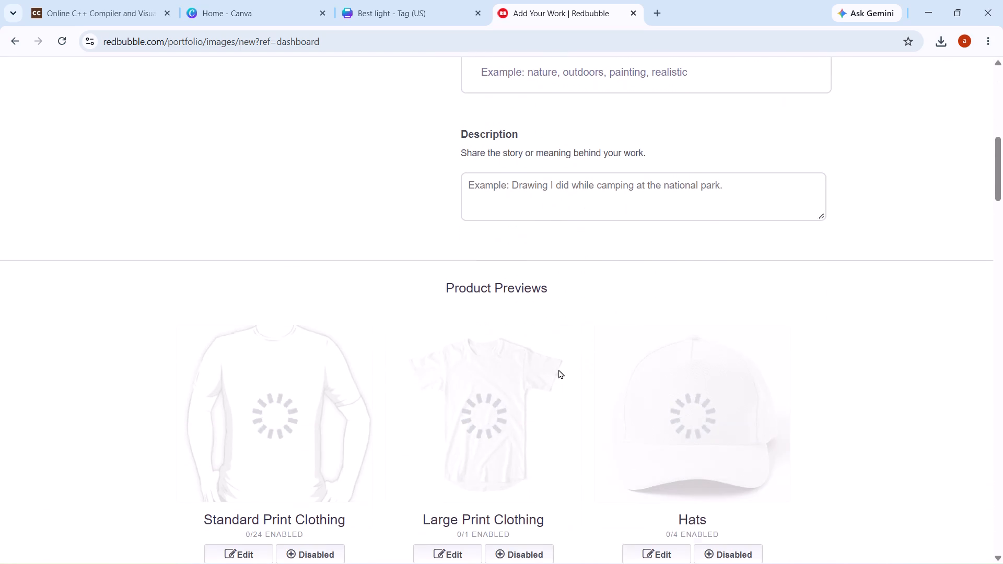
pyautogui.scroll(-2, 558, 369)
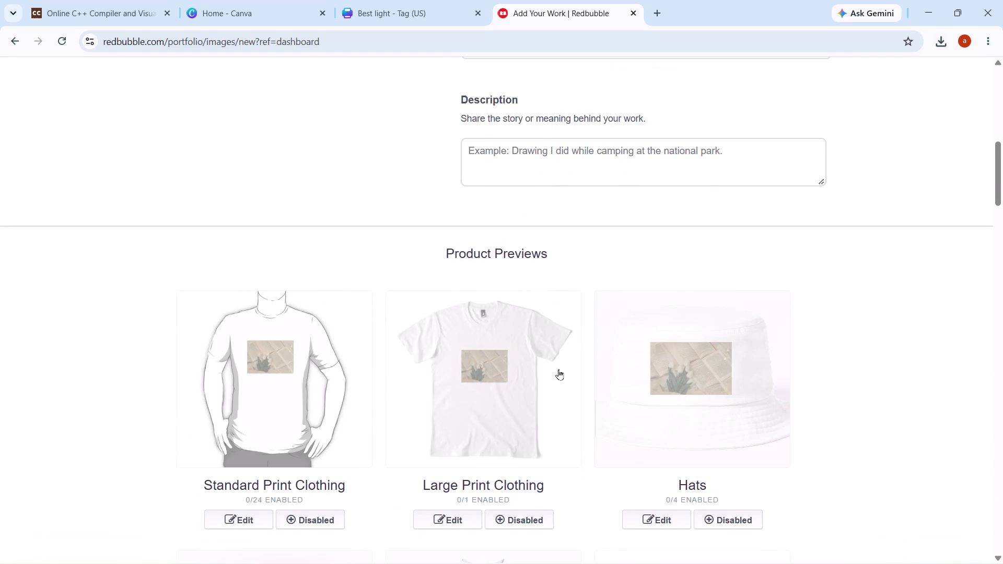
pyautogui.click(298, 401)
pyautogui.scroll(-1, 298, 401)
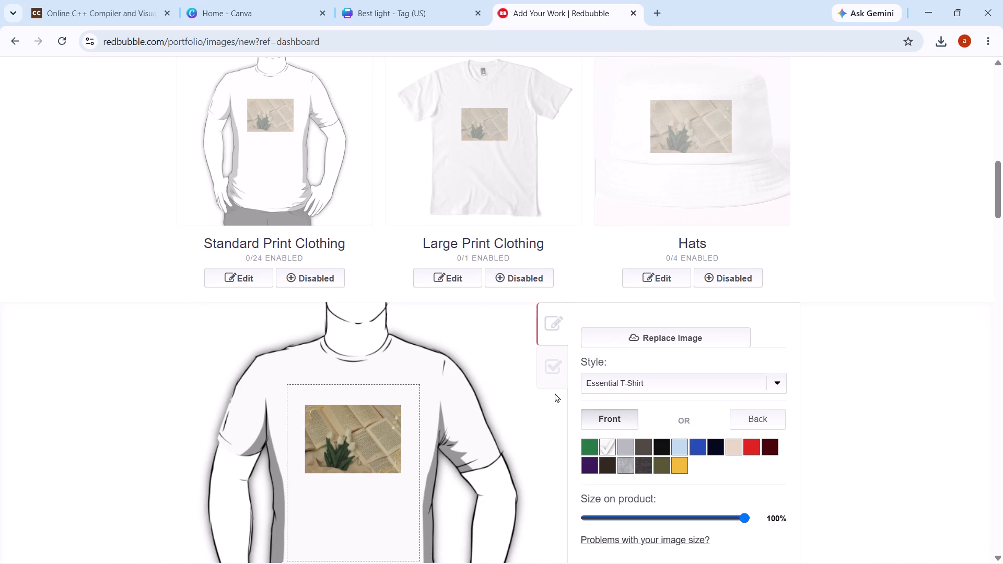
pyautogui.click(607, 473)
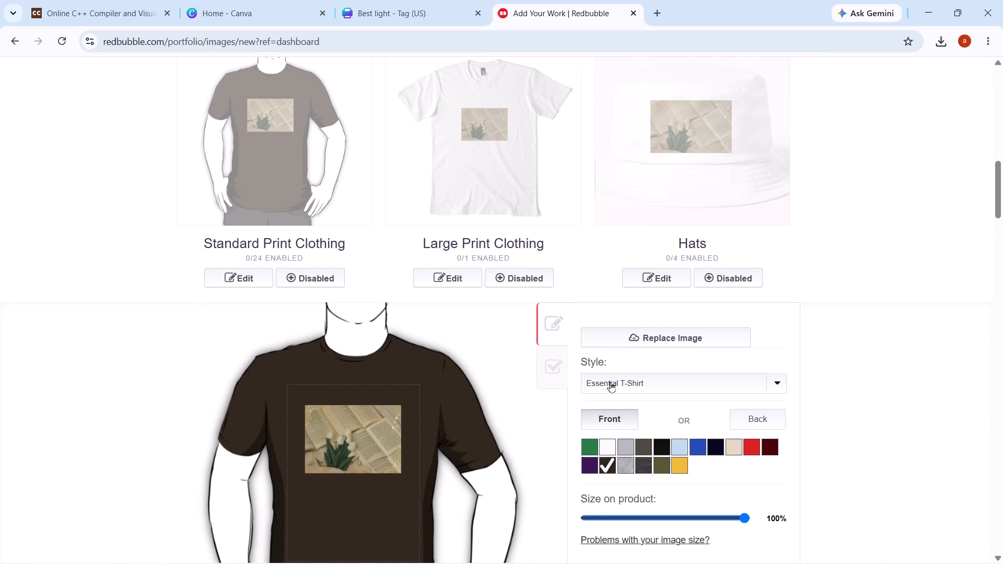
pyautogui.scroll(-3, 610, 382)
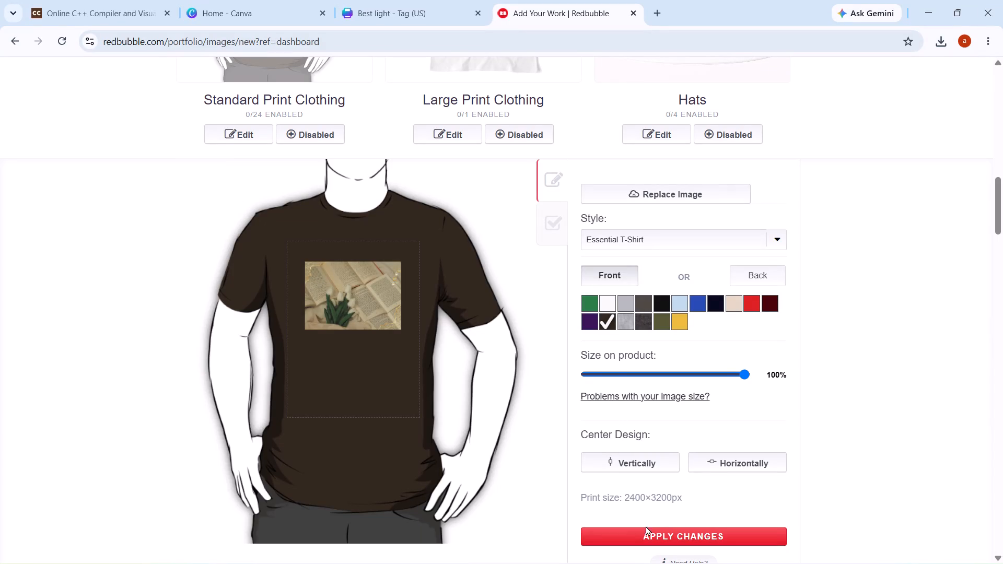
pyautogui.click(646, 530)
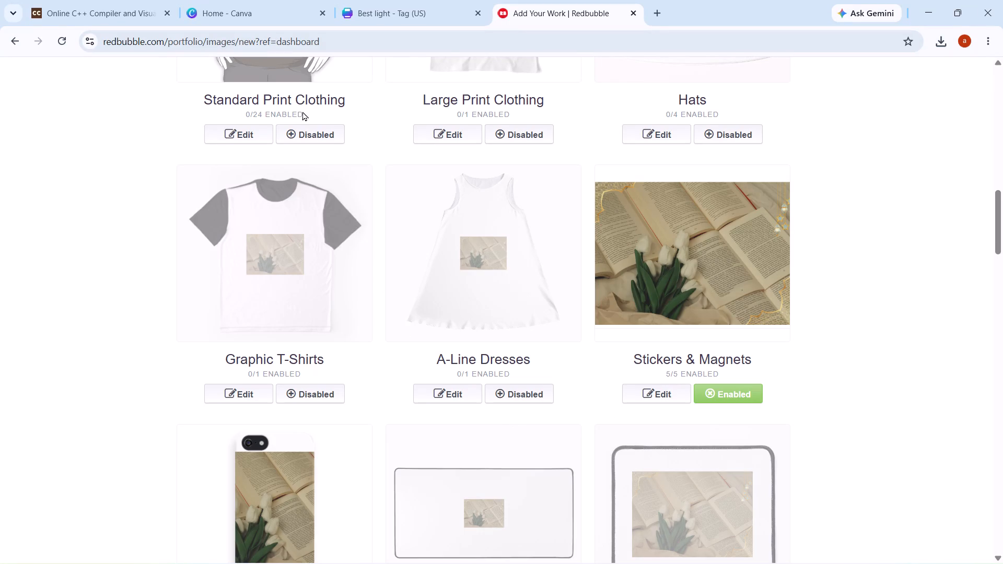
# Enable the Standard Print Clothing, Graphic T-Shirts, Hats and Large Print Clothing products for the new work.
pyautogui.click(306, 127)
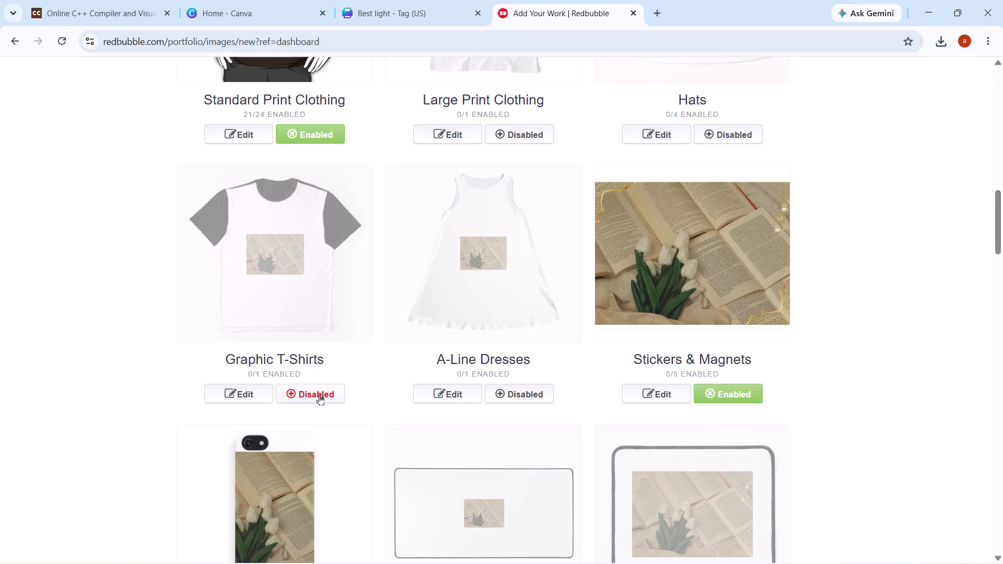
pyautogui.click(319, 394)
pyautogui.scroll(1, 685, 265)
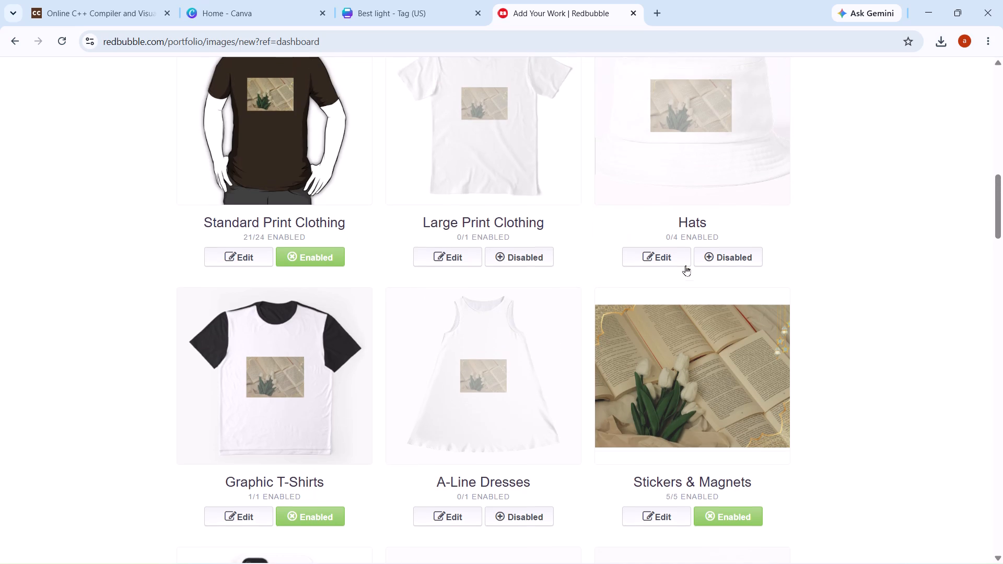
pyautogui.scroll(1, 685, 265)
pyautogui.click(726, 244)
pyautogui.click(727, 254)
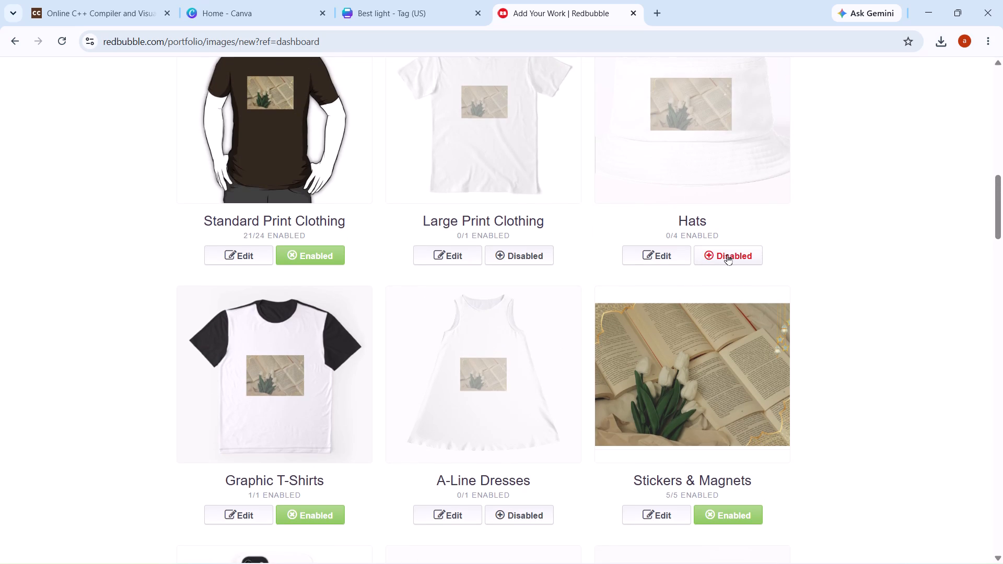
pyautogui.click(530, 245)
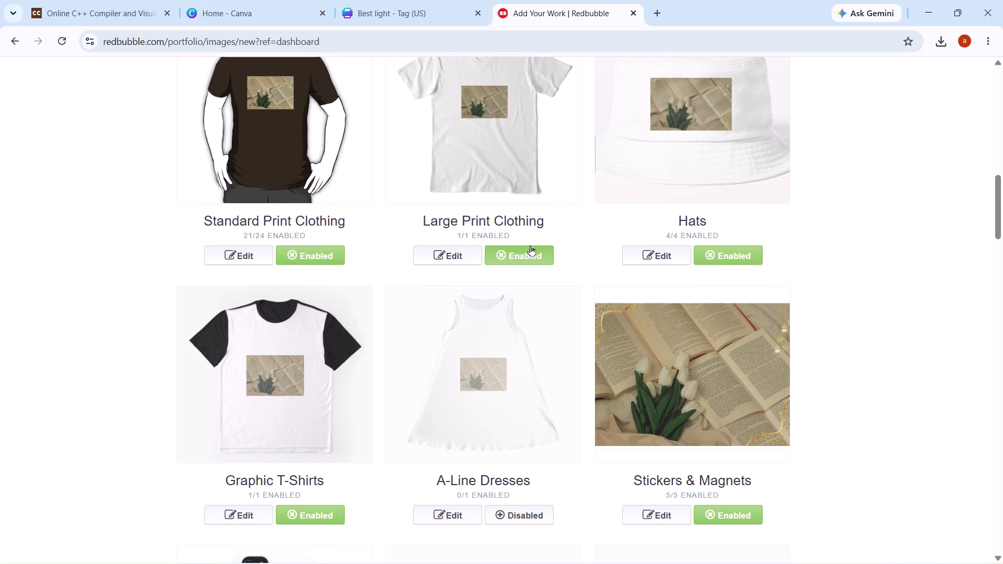
# Enable the Mouse Pads product for the new work.
pyautogui.scroll(-7, 544, 146)
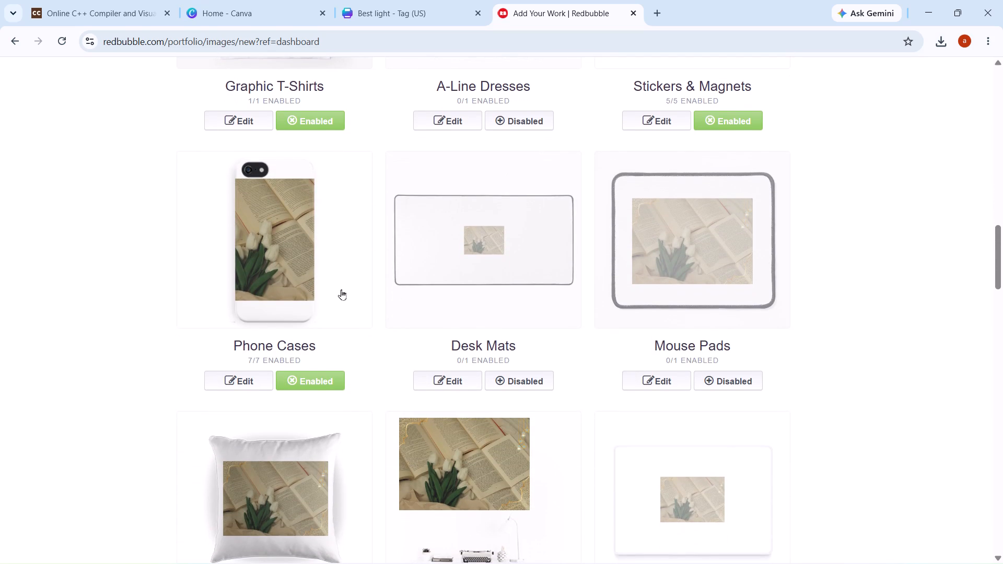
pyautogui.scroll(-1, 282, 438)
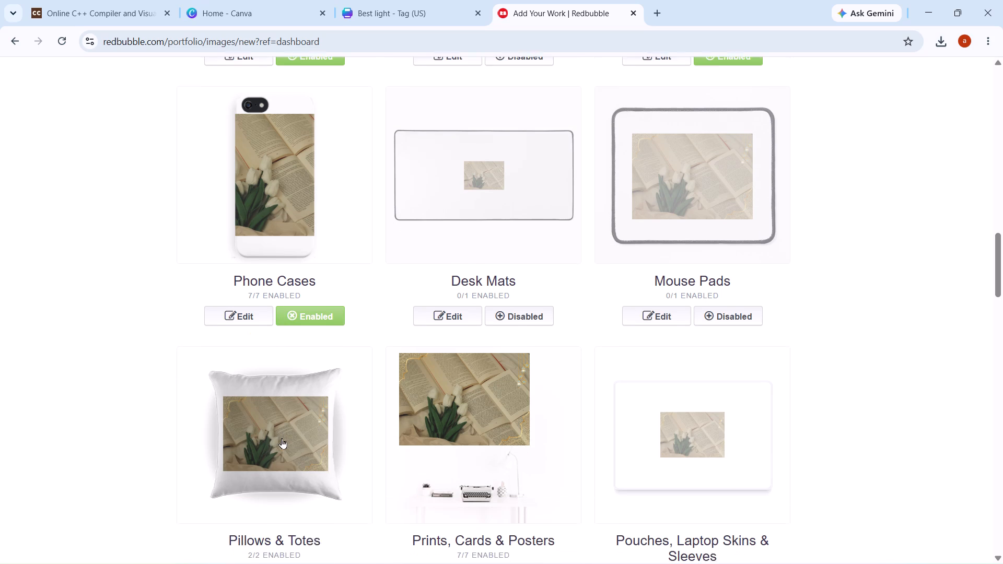
pyautogui.scroll(-1, 282, 438)
pyautogui.scroll(-1, 304, 485)
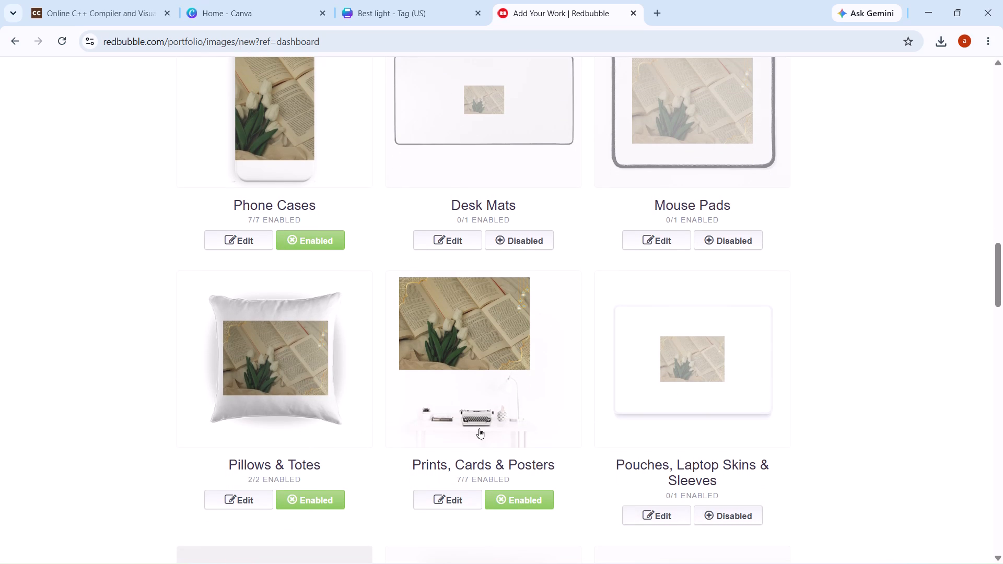
pyautogui.click(733, 233)
# Open the Mugs product for editing and reposition the artwork on the mug's print area.
pyautogui.scroll(-4, 570, 380)
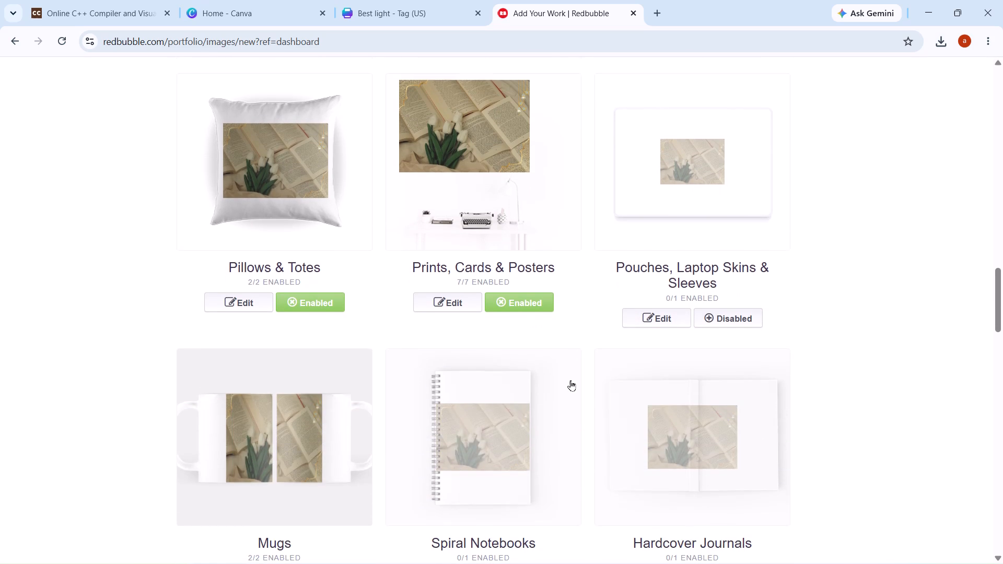
pyautogui.scroll(-2, 570, 380)
pyautogui.click(306, 158)
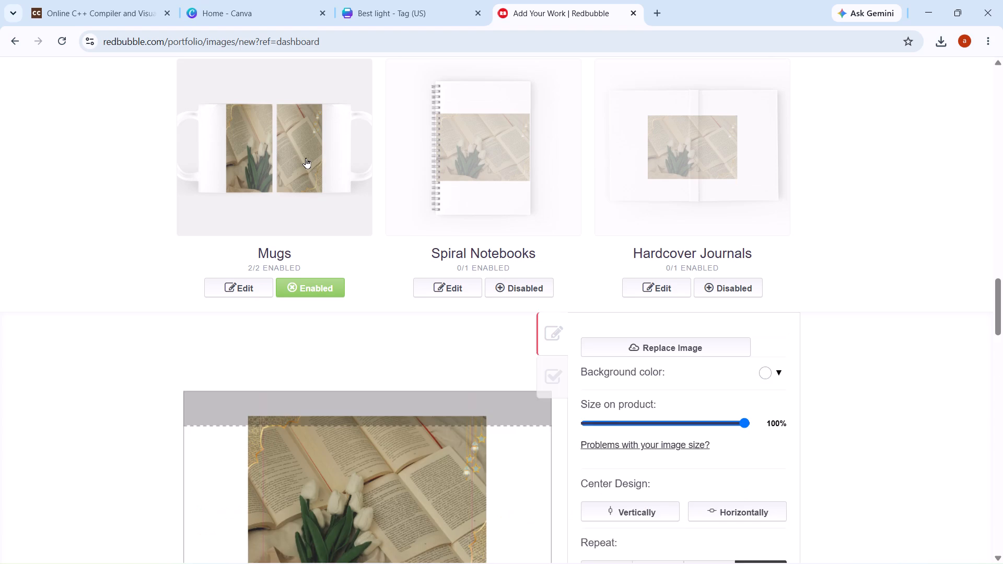
pyautogui.scroll(-3, 559, 495)
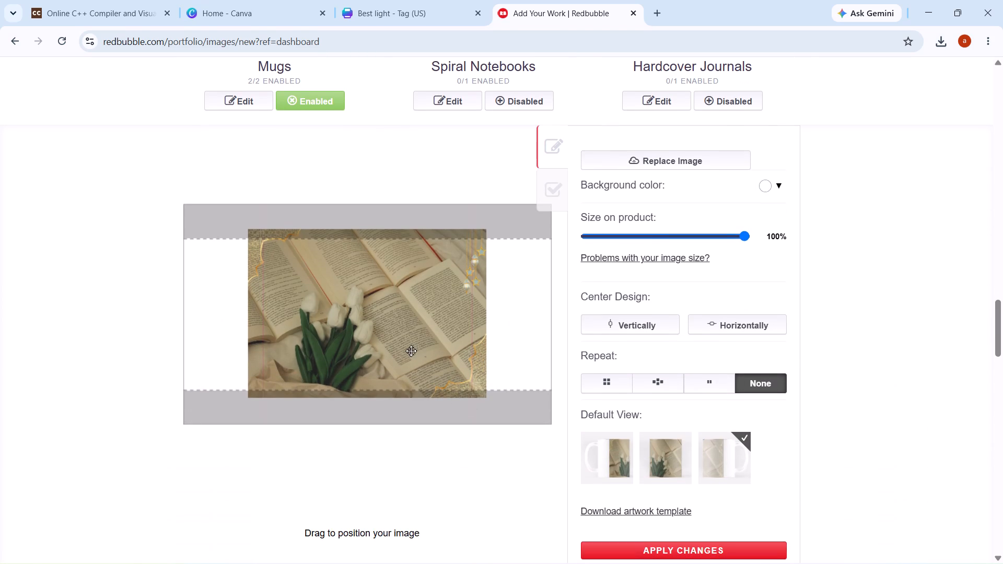
pyautogui.rightClick(337, 343)
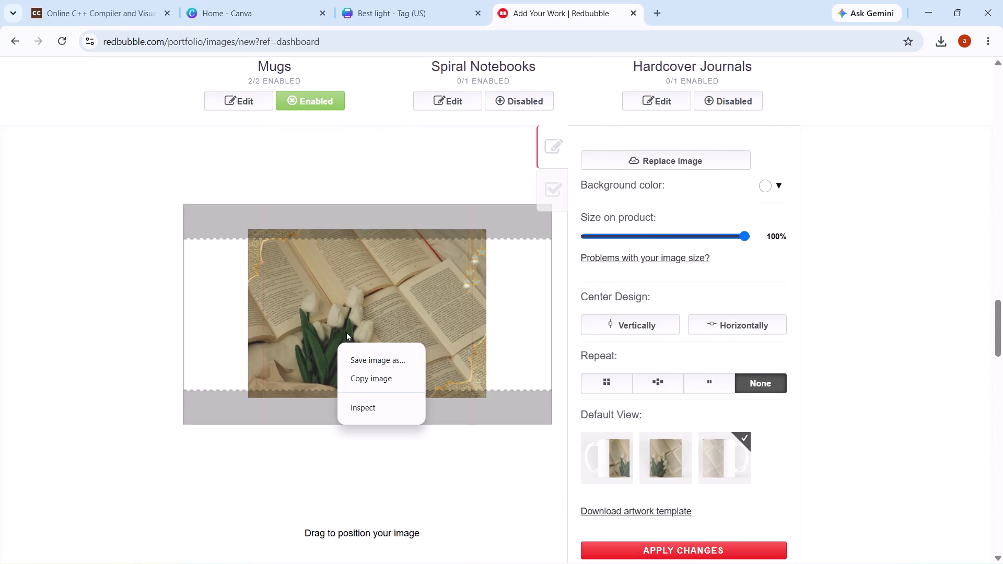
pyautogui.click(348, 326)
pyautogui.moveTo(334, 326); pyautogui.dragTo(343, 298)
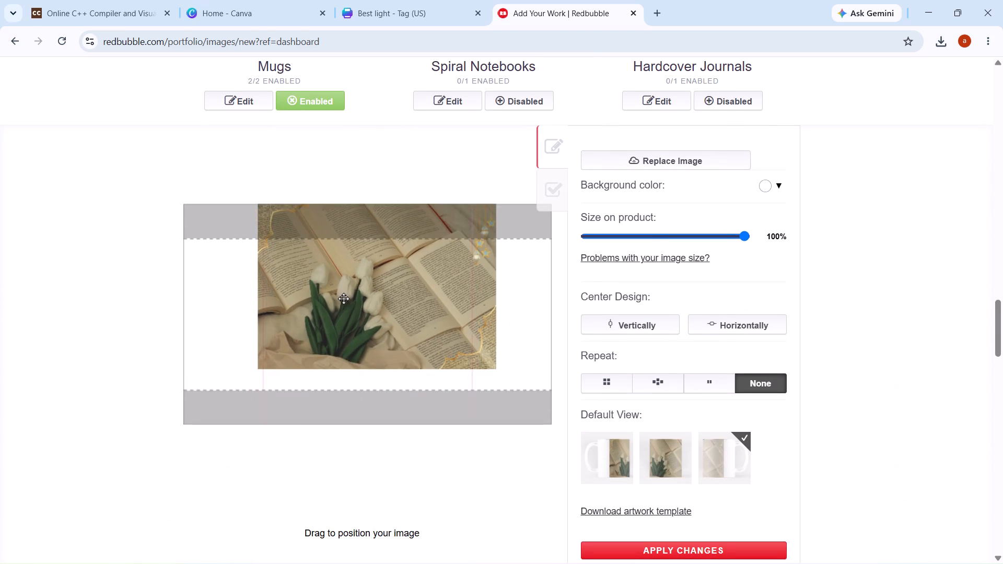
pyautogui.moveTo(343, 298); pyautogui.dragTo(350, 319)
pyautogui.scroll(1, 398, 148)
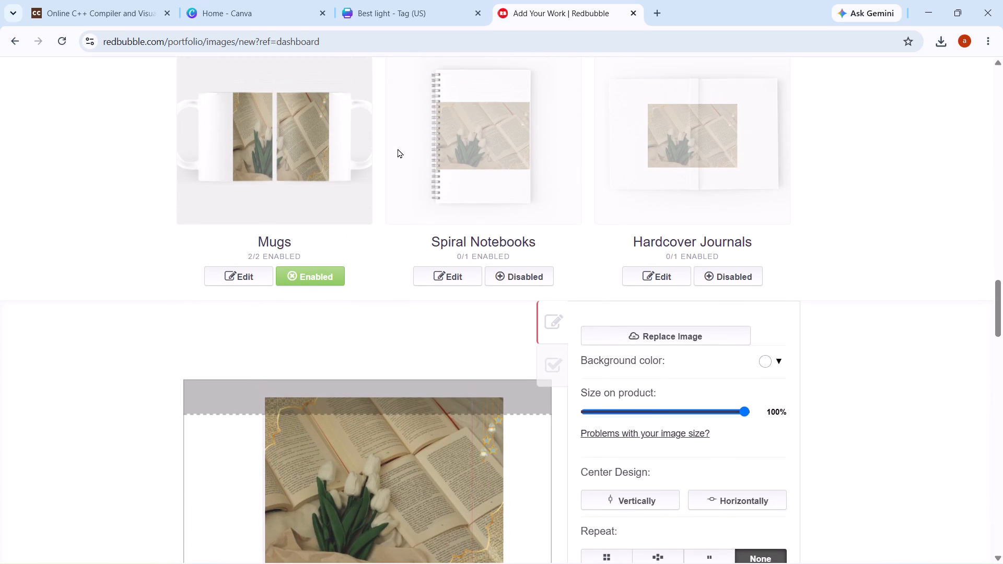
pyautogui.scroll(1, 398, 148)
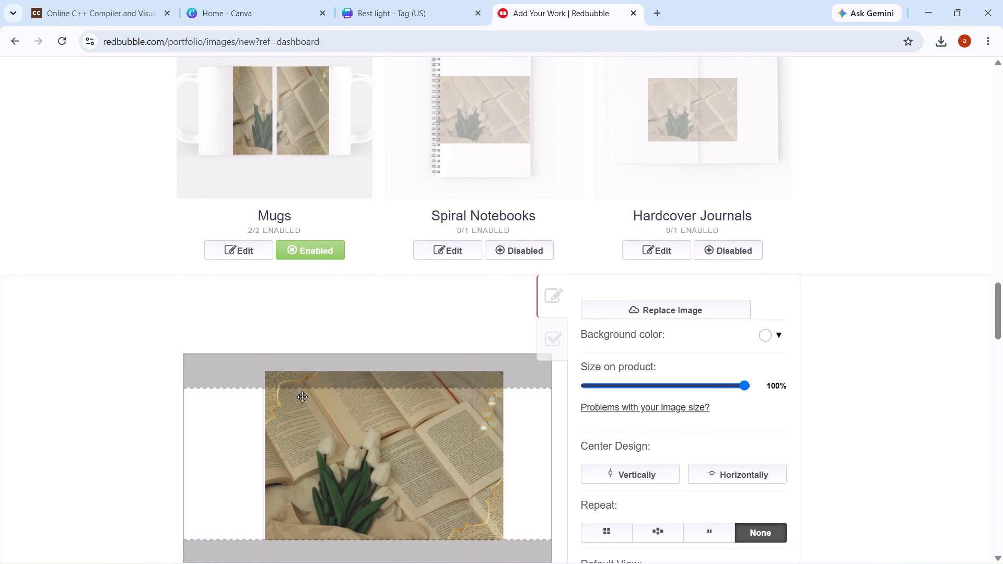
pyautogui.click(331, 454)
# Scale the mug artwork to 76% and place it between the upper and lower trim areas.
pyautogui.click(720, 386)
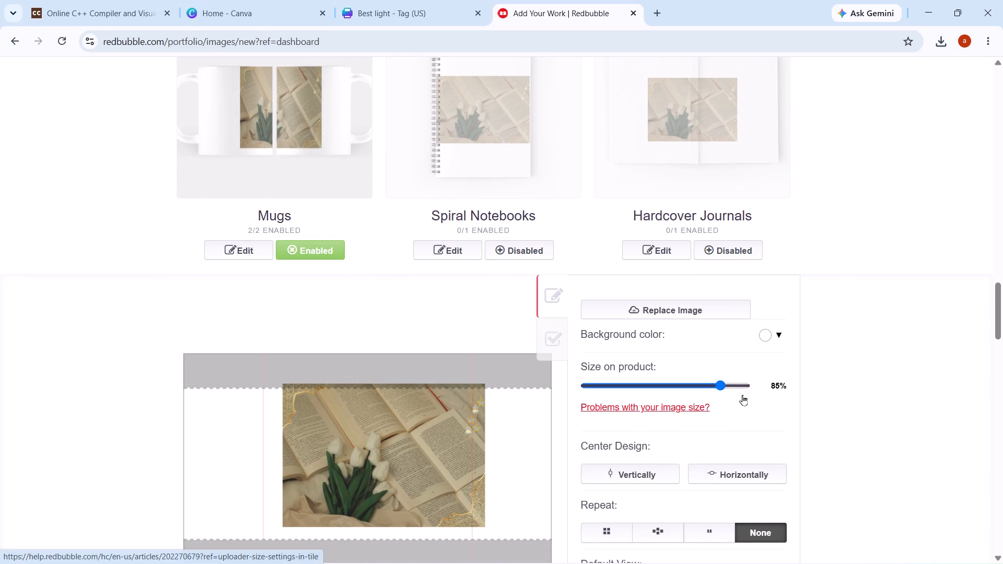
pyautogui.moveTo(394, 497); pyautogui.dragTo(394, 505)
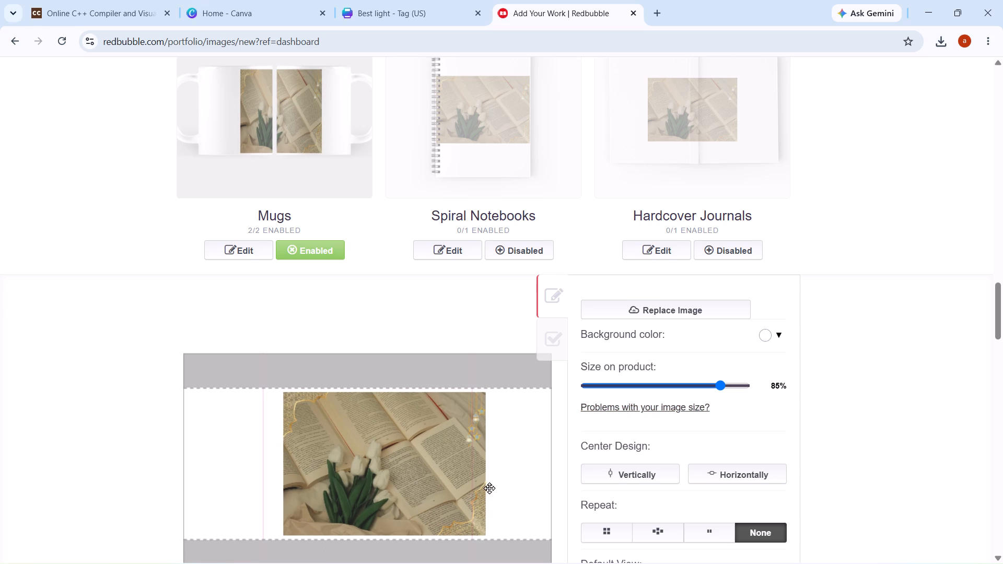
pyautogui.click(695, 382)
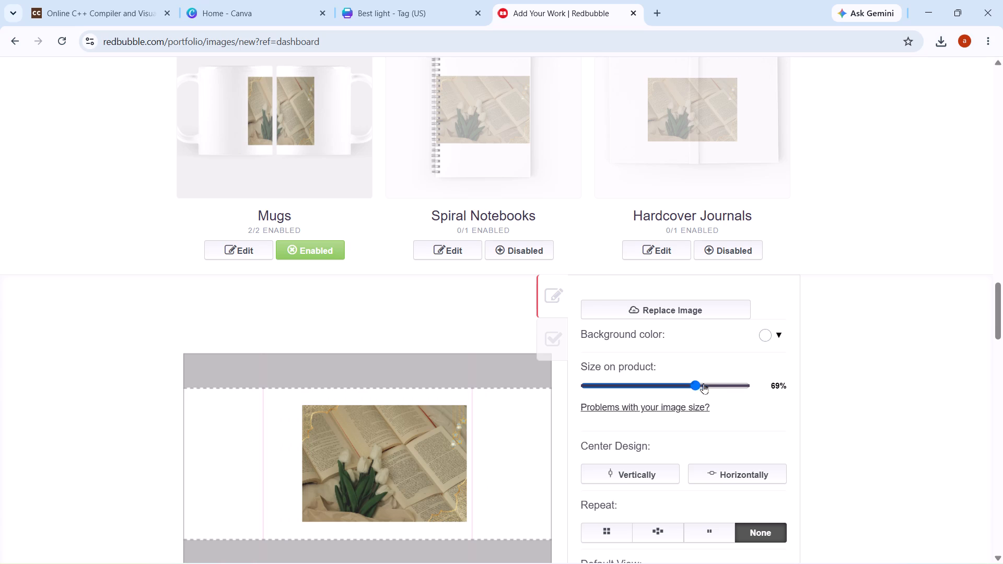
pyautogui.click(707, 383)
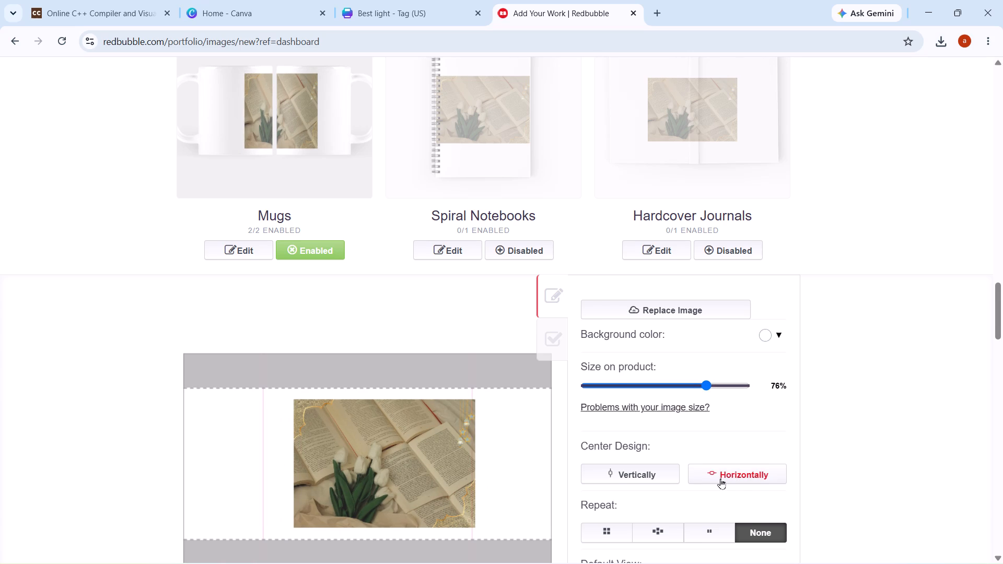
# Set the mug background colour to near-black #1e1b1b and apply the changes.
pyautogui.scroll(-3, 720, 478)
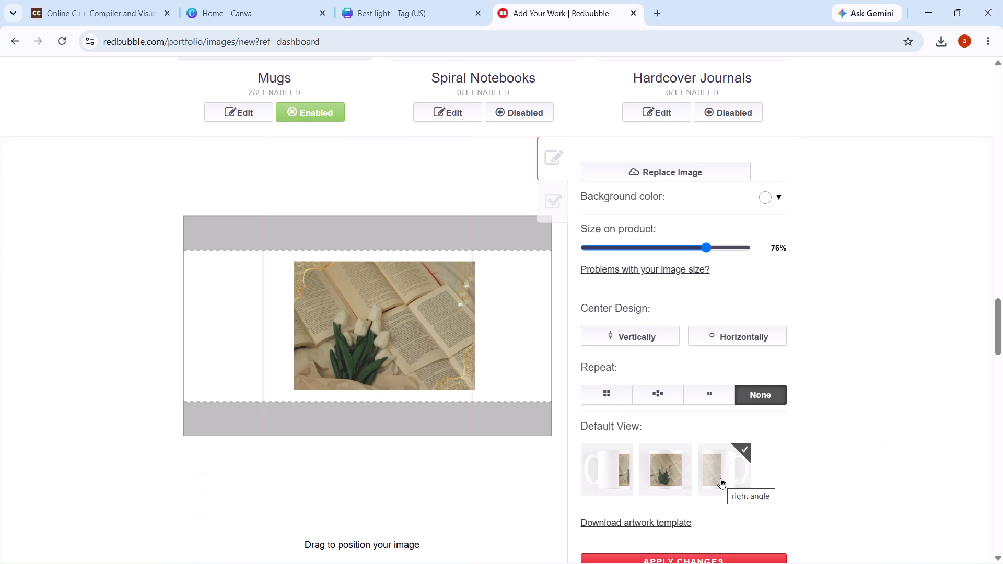
pyautogui.scroll(-1, 720, 478)
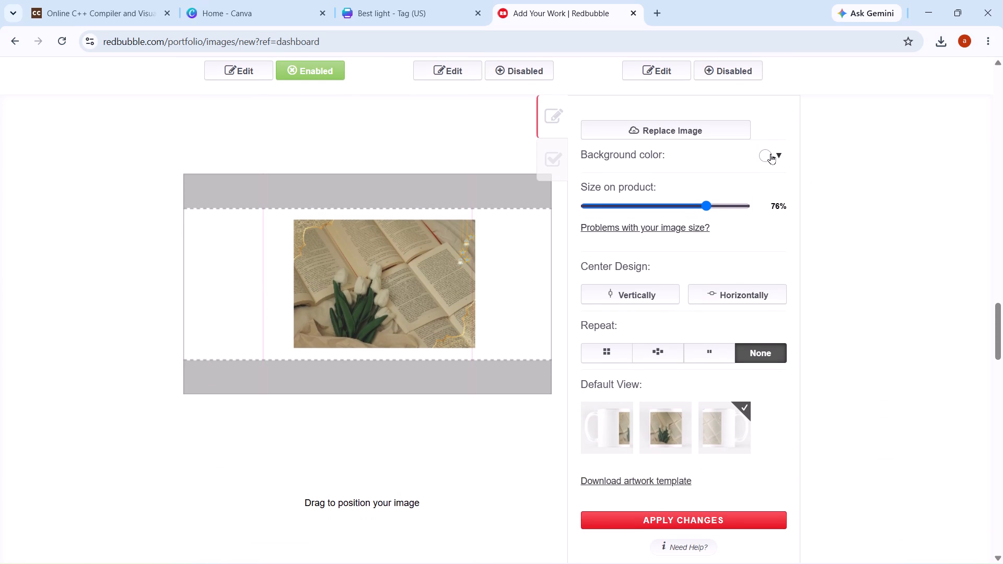
pyautogui.click(771, 153)
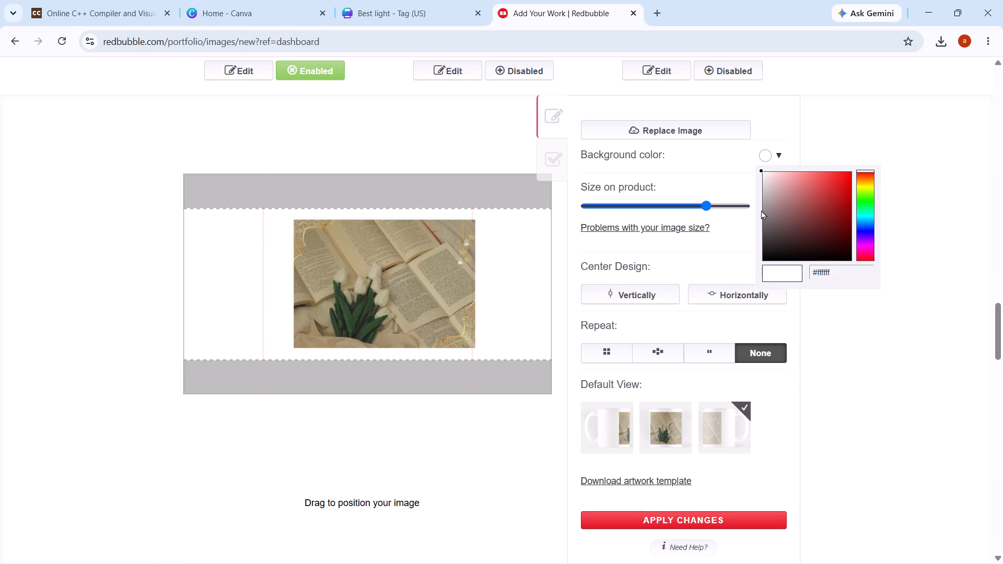
pyautogui.click(772, 250)
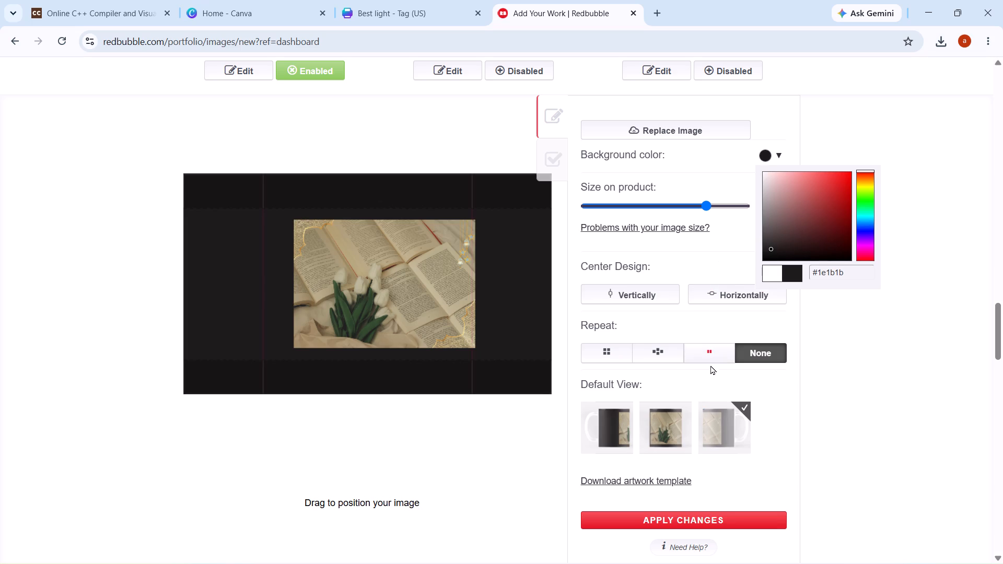
pyautogui.scroll(2, 535, 338)
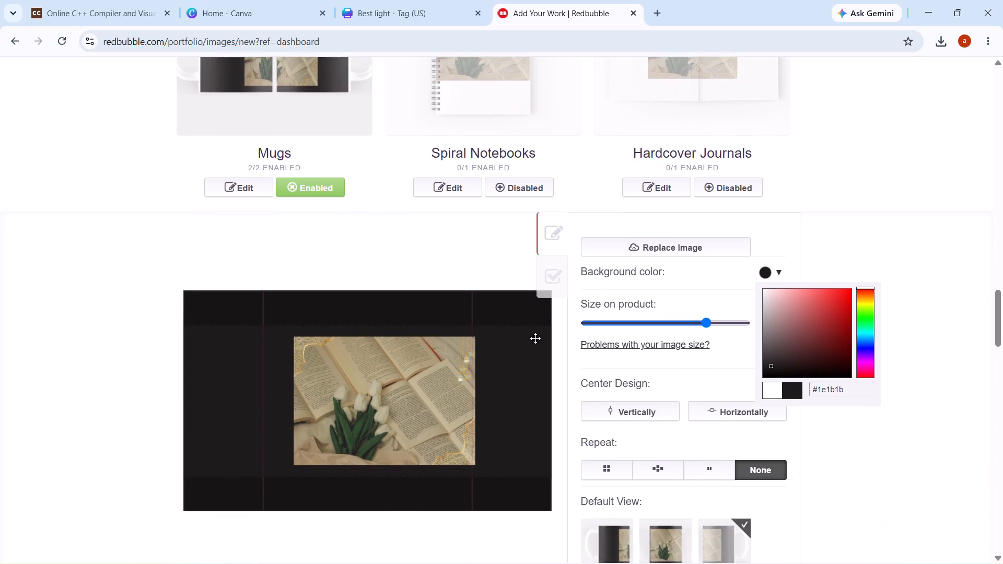
pyautogui.scroll(1, 535, 338)
pyautogui.scroll(-3, 535, 338)
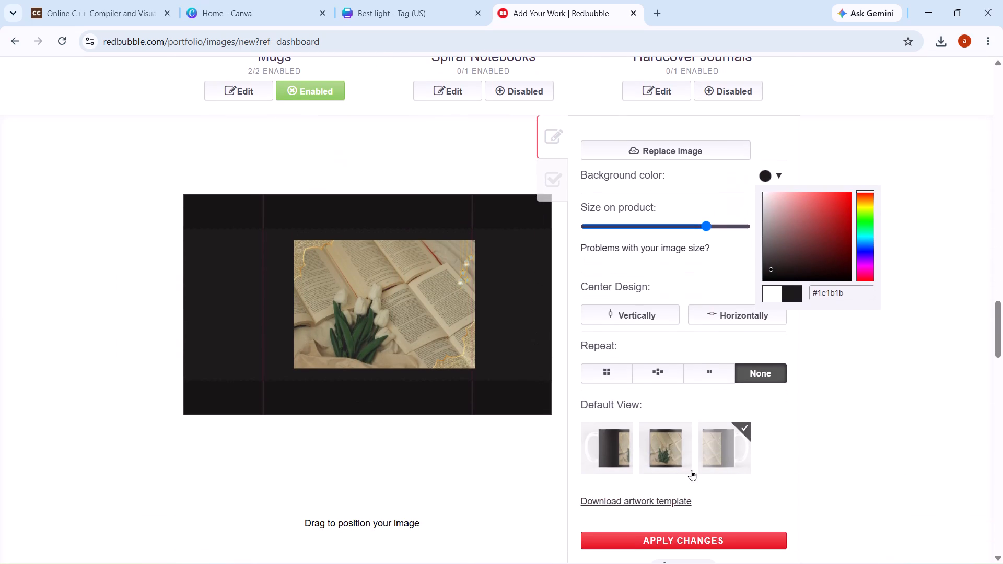
pyautogui.click(672, 538)
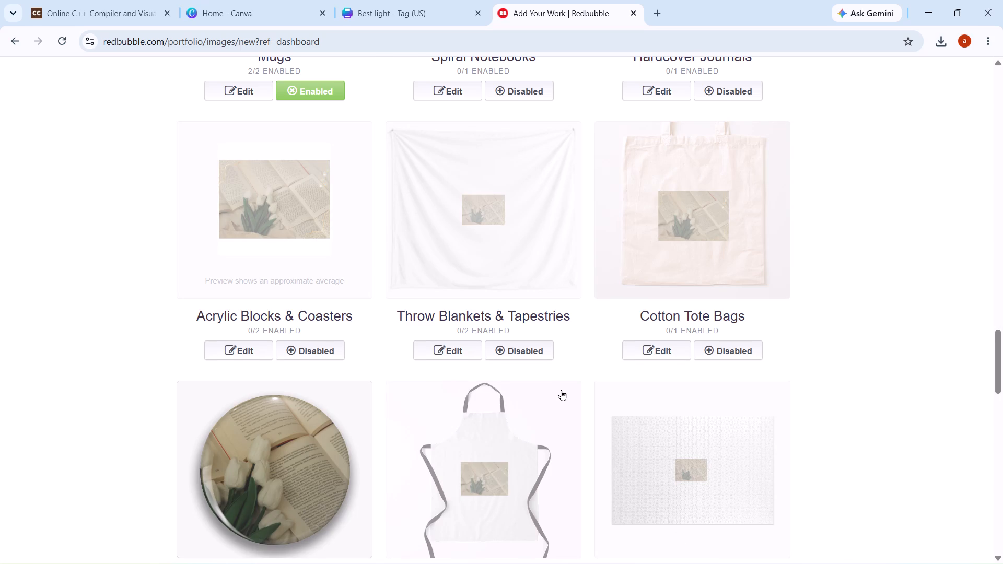
# Enable the Acrylic Blocks & Coasters, Spiral Notebooks, Hardcover Journals and Cotton Tote Bags products.
pyautogui.scroll(-1, 559, 391)
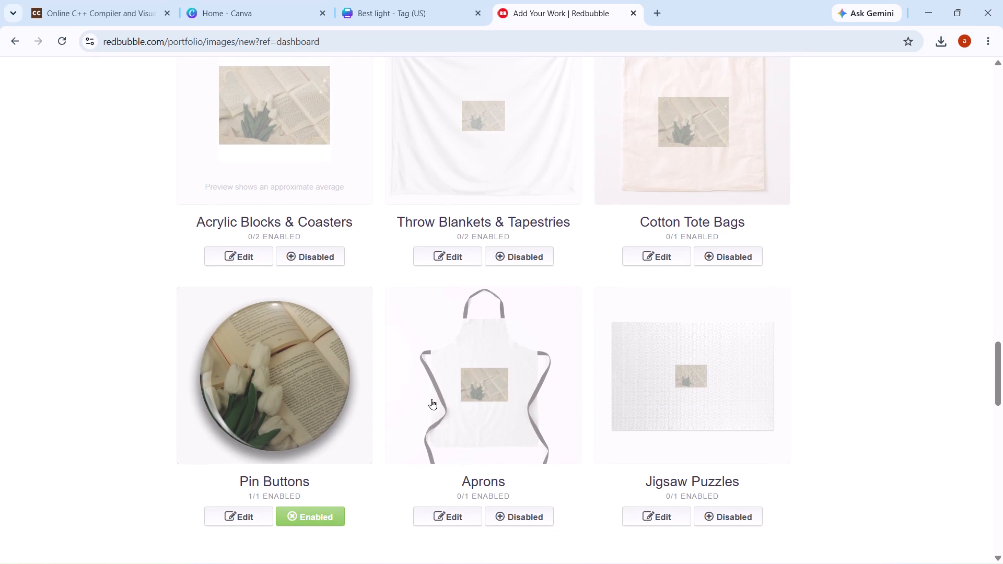
pyautogui.scroll(-2, 431, 399)
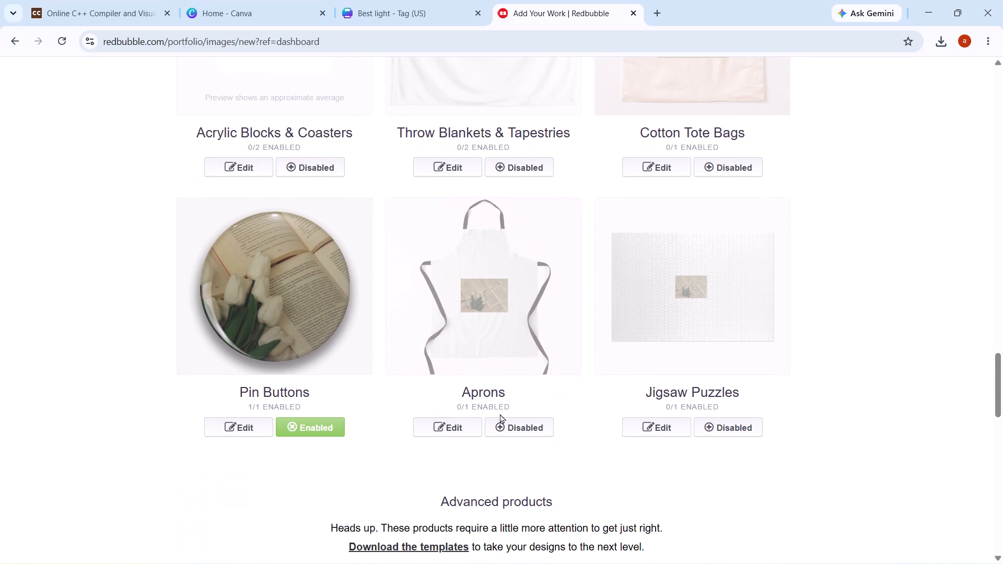
pyautogui.scroll(3, 503, 408)
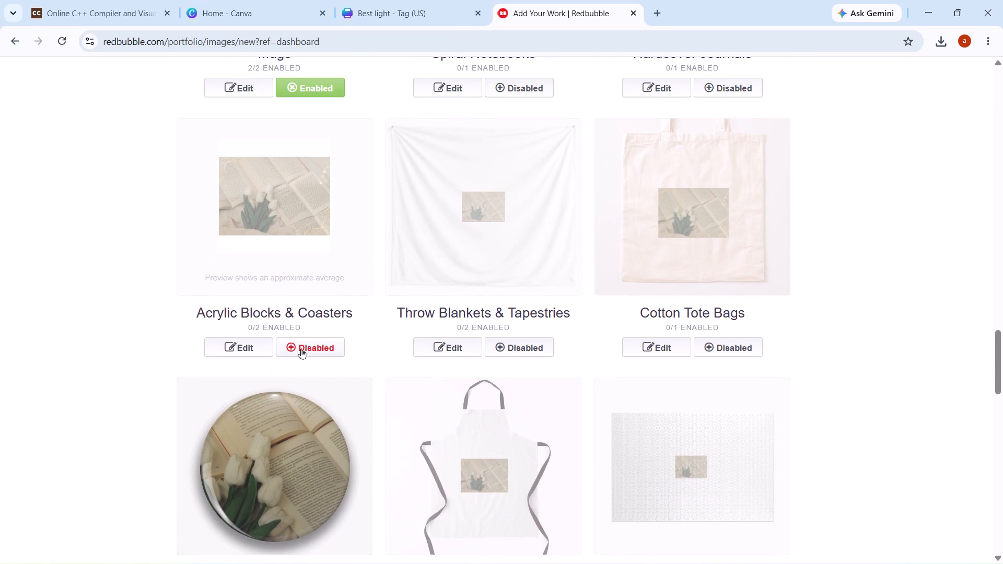
pyautogui.click(301, 348)
pyautogui.scroll(2, 438, 339)
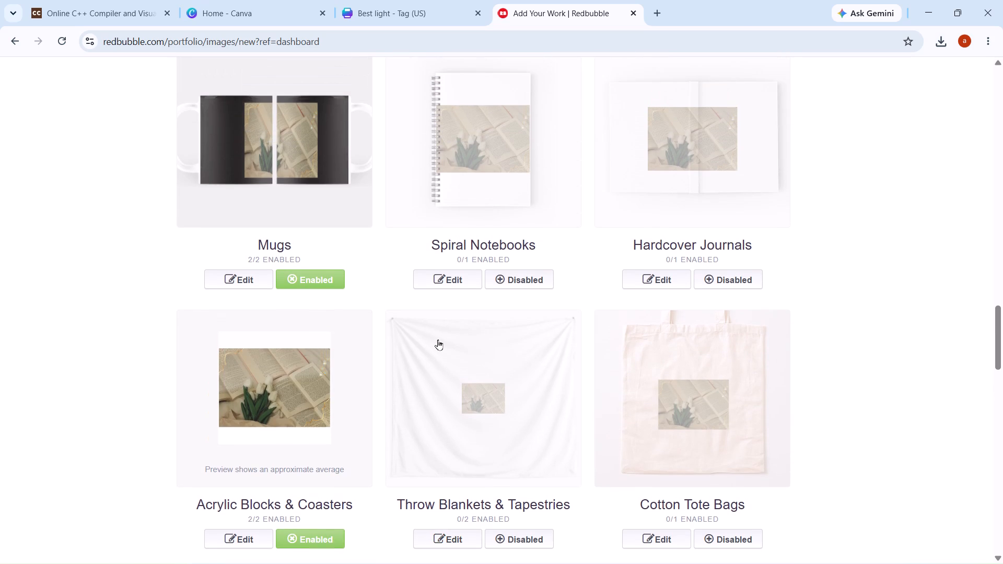
pyautogui.click(506, 283)
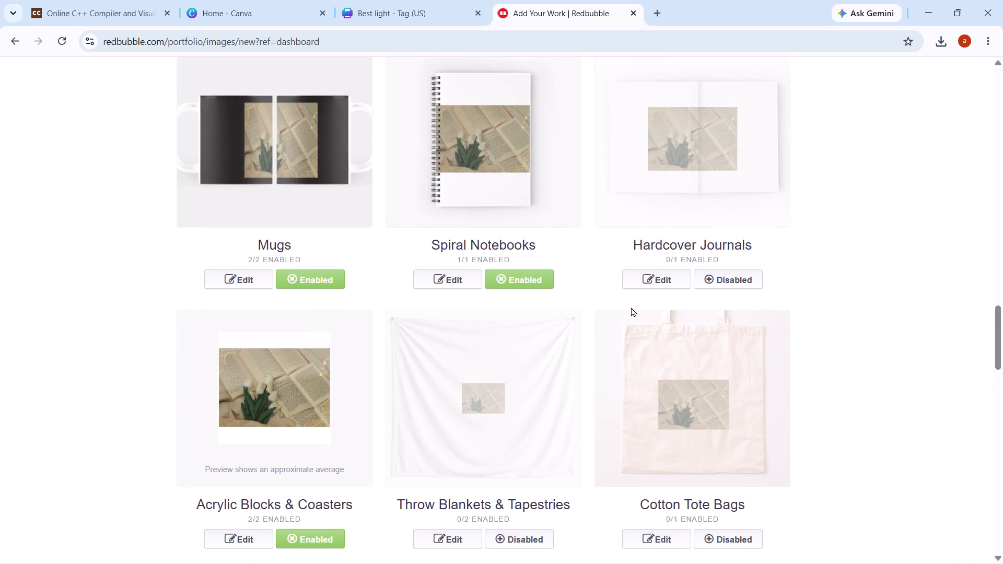
pyautogui.click(745, 284)
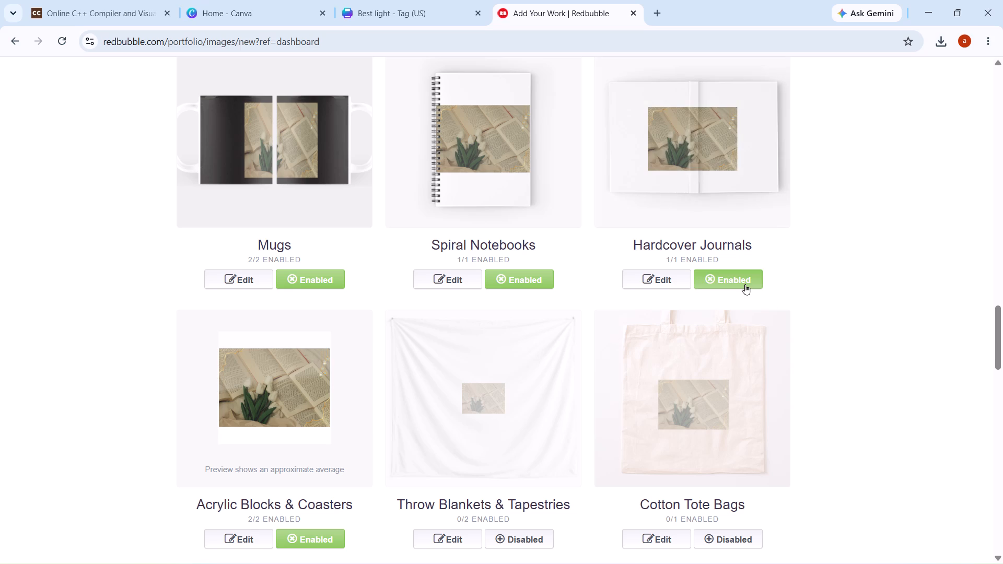
pyautogui.scroll(-2, 745, 284)
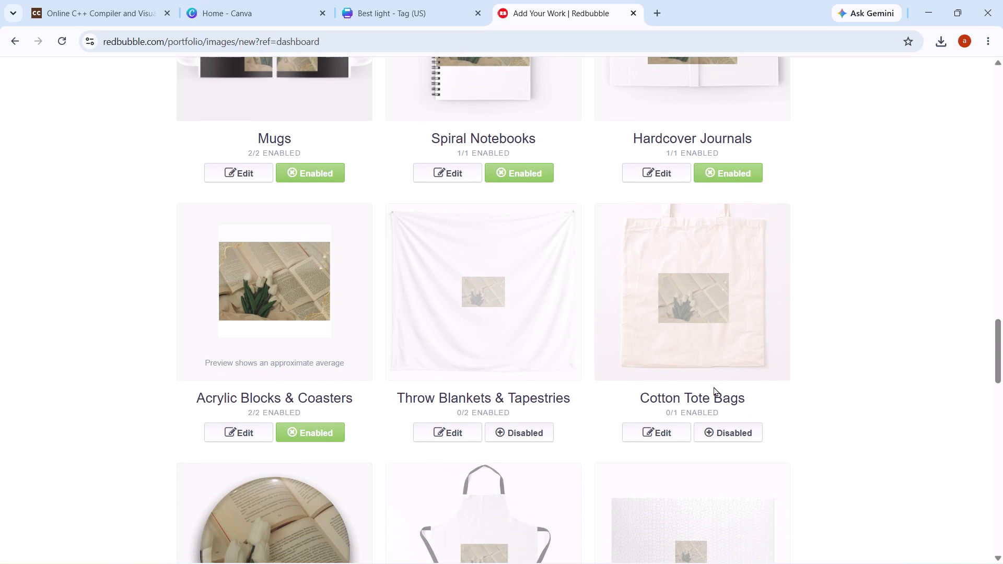
pyautogui.click(715, 425)
# Open the Hats product for editing, keeping it enabled.
pyautogui.scroll(-7, 715, 425)
pyautogui.scroll(3, 715, 425)
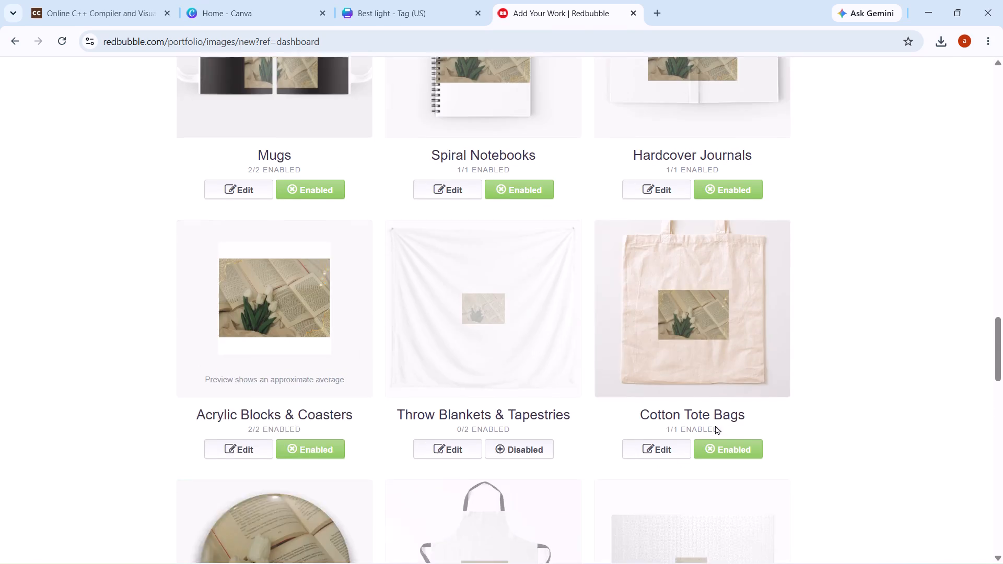
pyautogui.scroll(8, 715, 425)
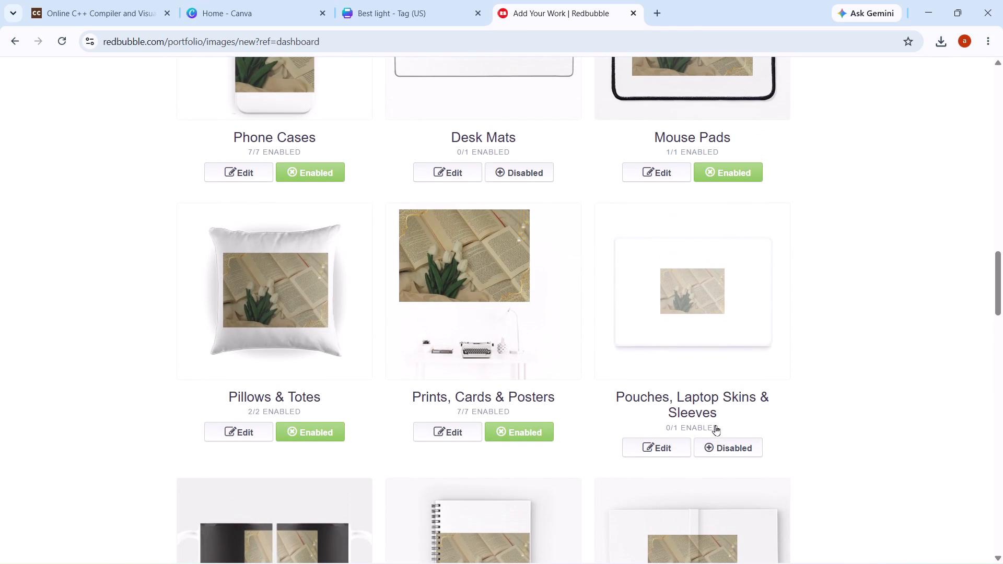
pyautogui.scroll(5, 715, 425)
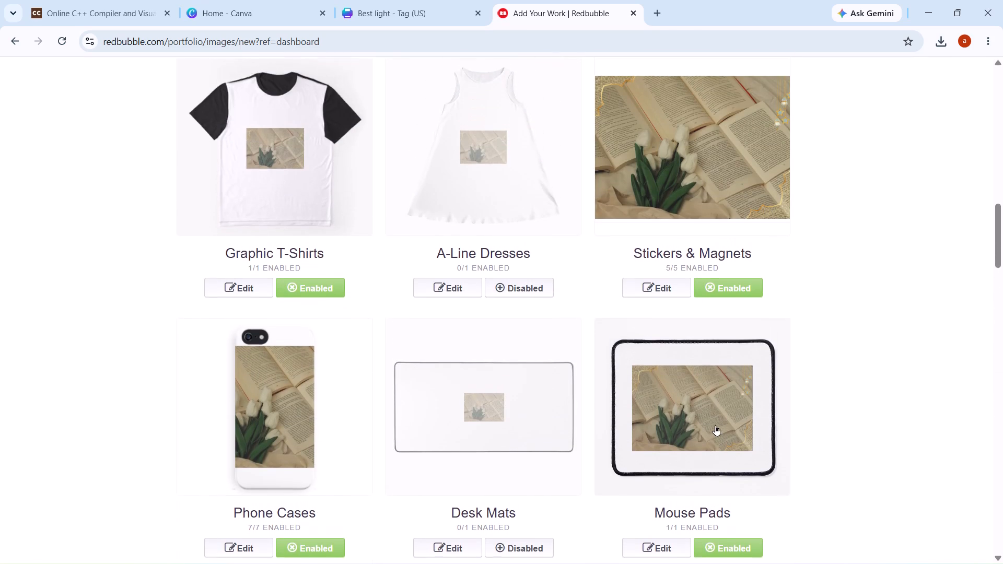
pyautogui.scroll(2, 715, 425)
pyautogui.scroll(-6, 715, 425)
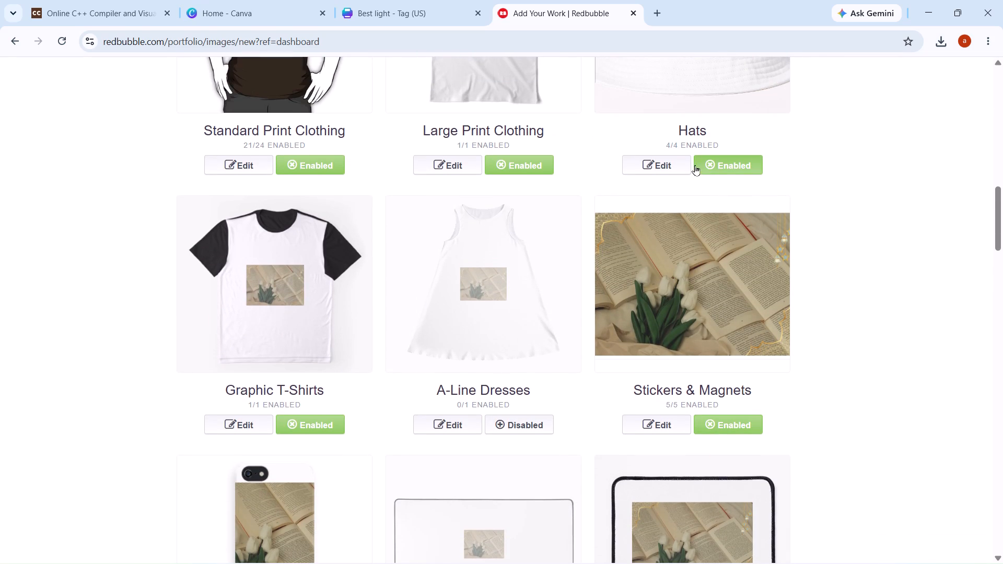
pyautogui.click(709, 163)
pyautogui.click(709, 163)
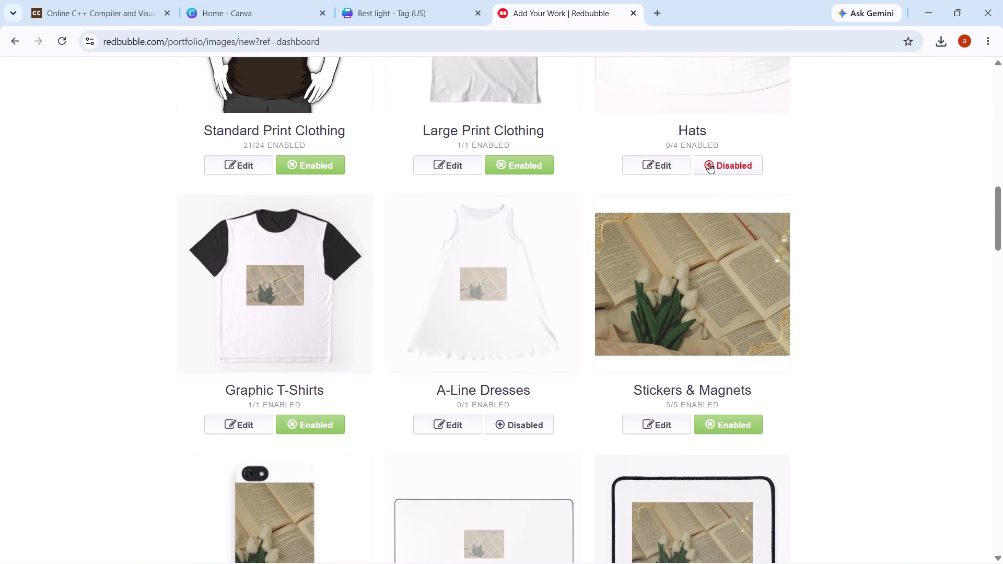
pyautogui.click(679, 74)
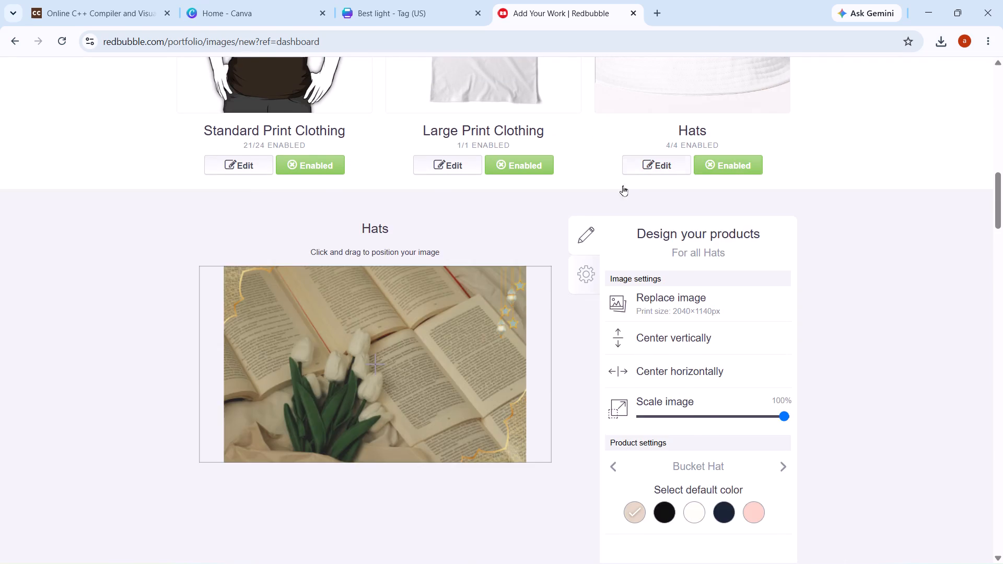
# Set the Bucket Hat's default colour to Black and apply the changes.
pyautogui.scroll(-3, 628, 346)
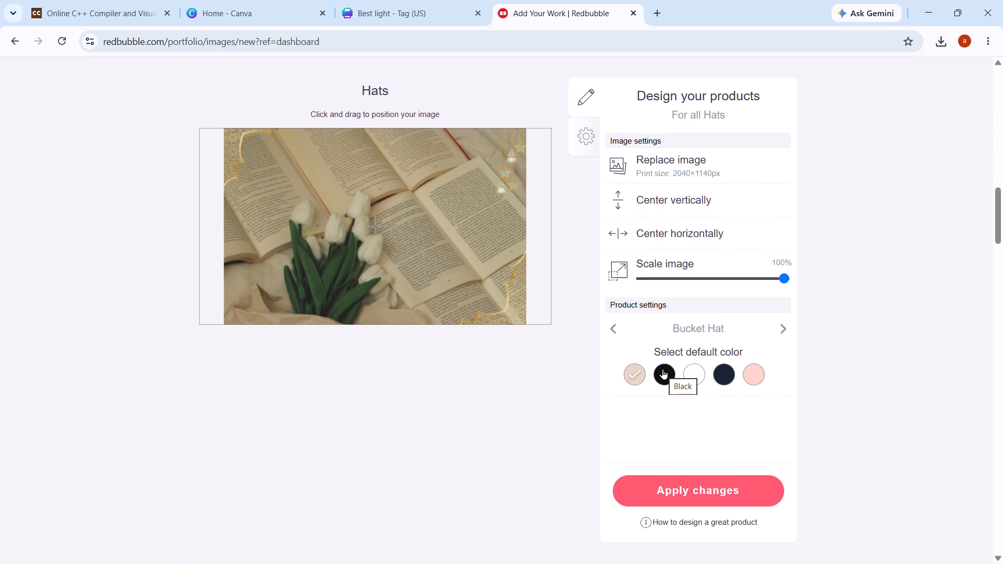
pyautogui.click(662, 369)
pyautogui.scroll(8, 662, 369)
pyautogui.scroll(-4, 662, 369)
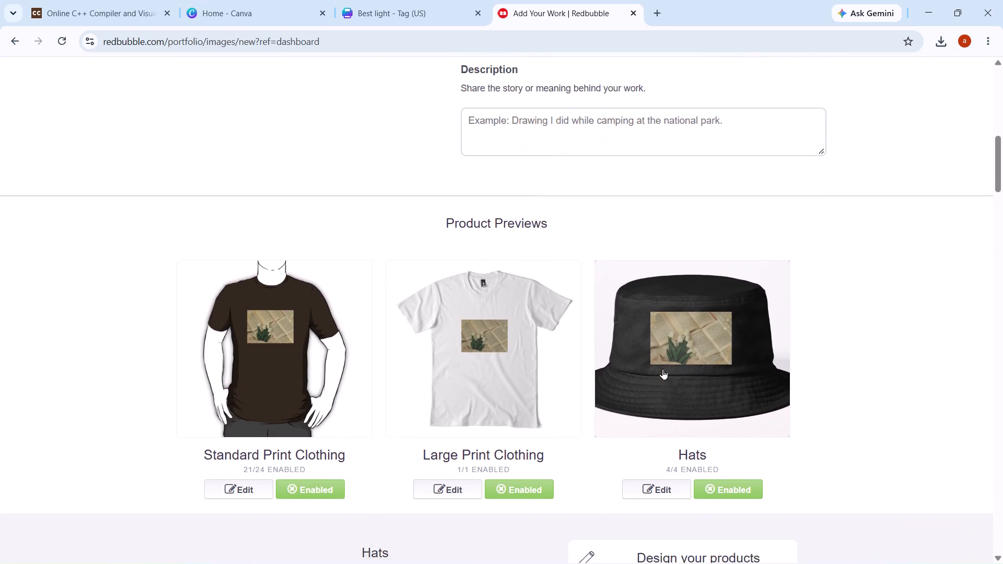
pyautogui.scroll(-7, 662, 369)
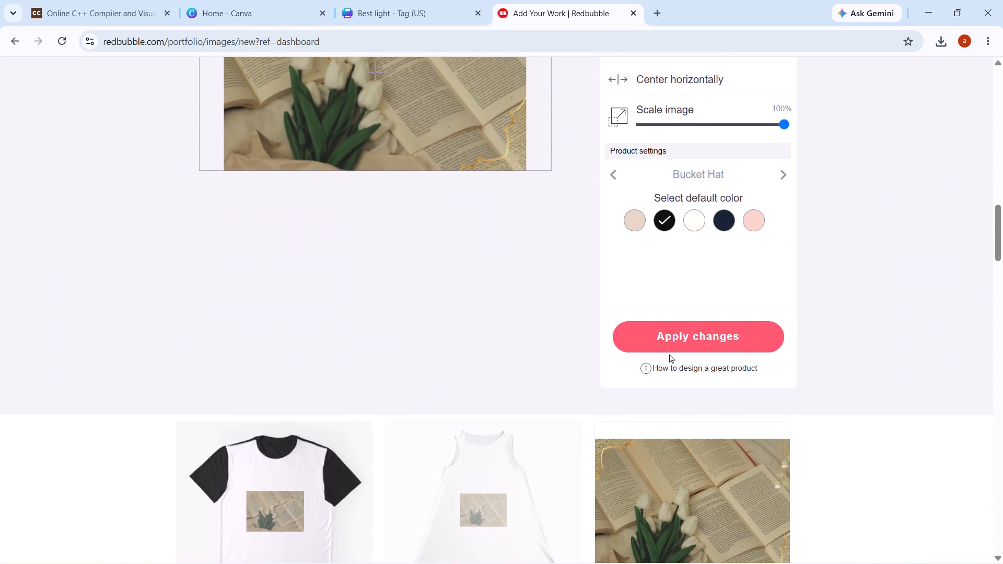
pyautogui.click(664, 330)
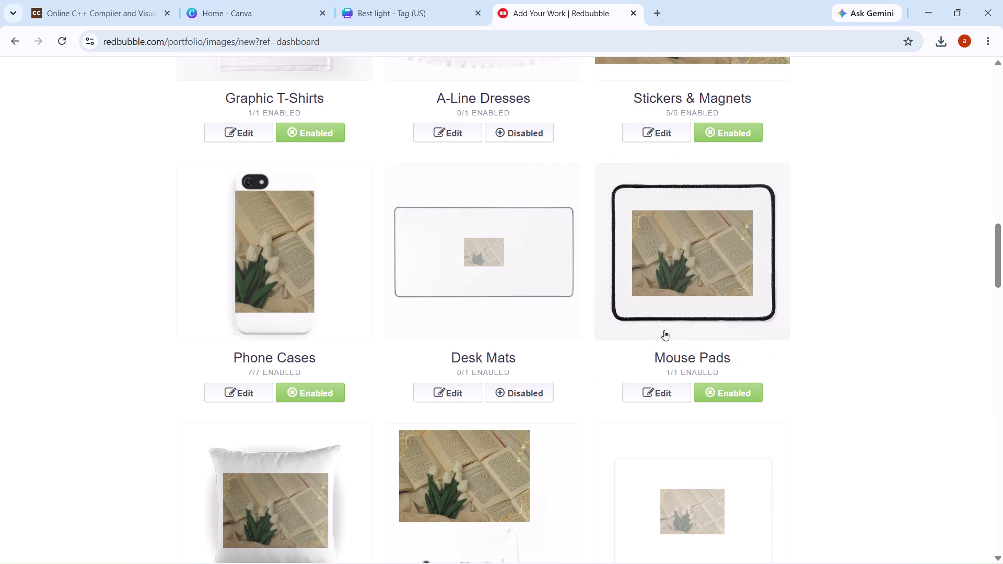
# Review the product previews, from the clothing and hats down to the pin buttons, aprons and jigsaw puzzles.
pyautogui.scroll(6, 664, 330)
pyautogui.scroll(-5, 664, 330)
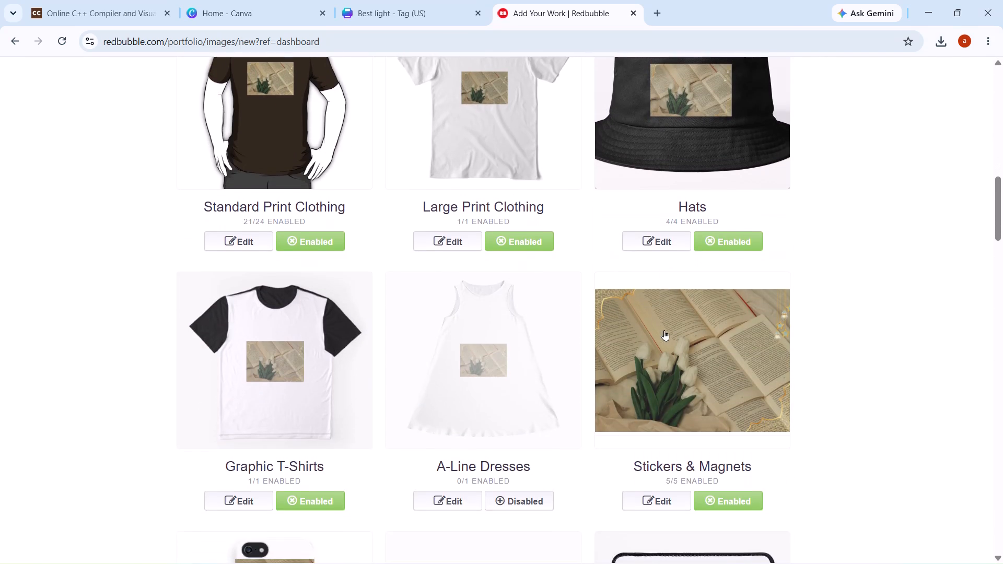
pyautogui.scroll(-15, 664, 330)
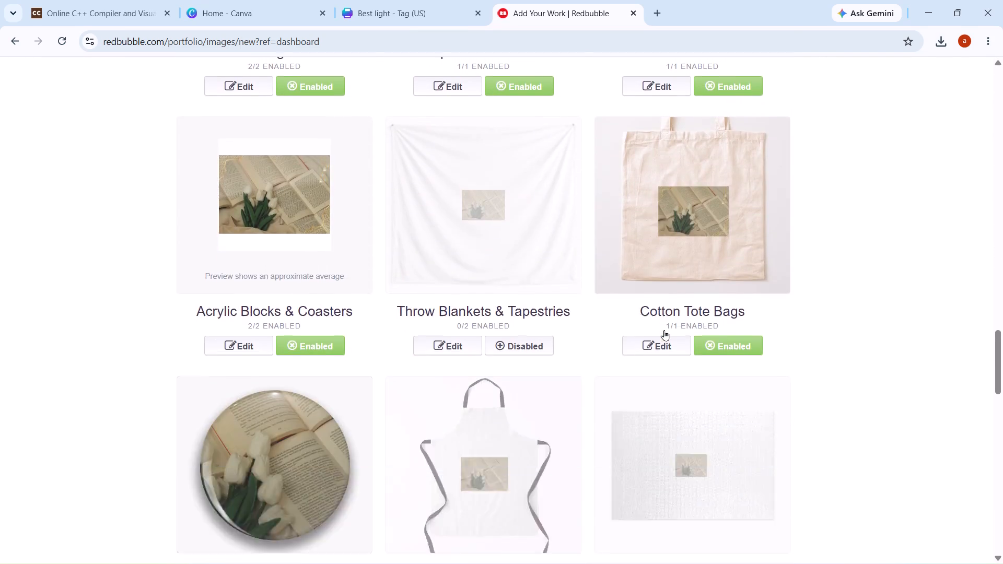
pyautogui.scroll(-2, 664, 330)
pyautogui.scroll(7, 664, 330)
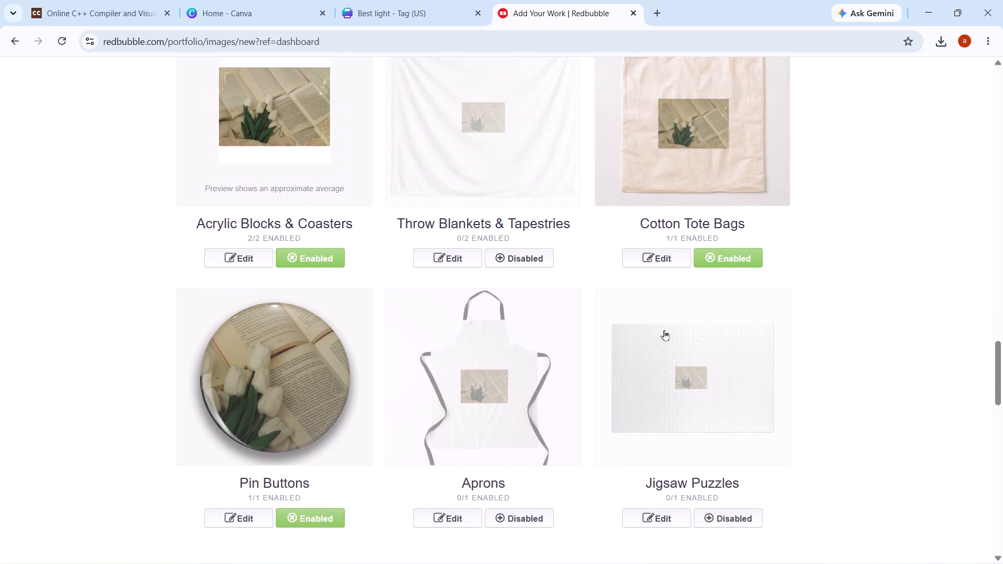
pyautogui.scroll(19, 664, 330)
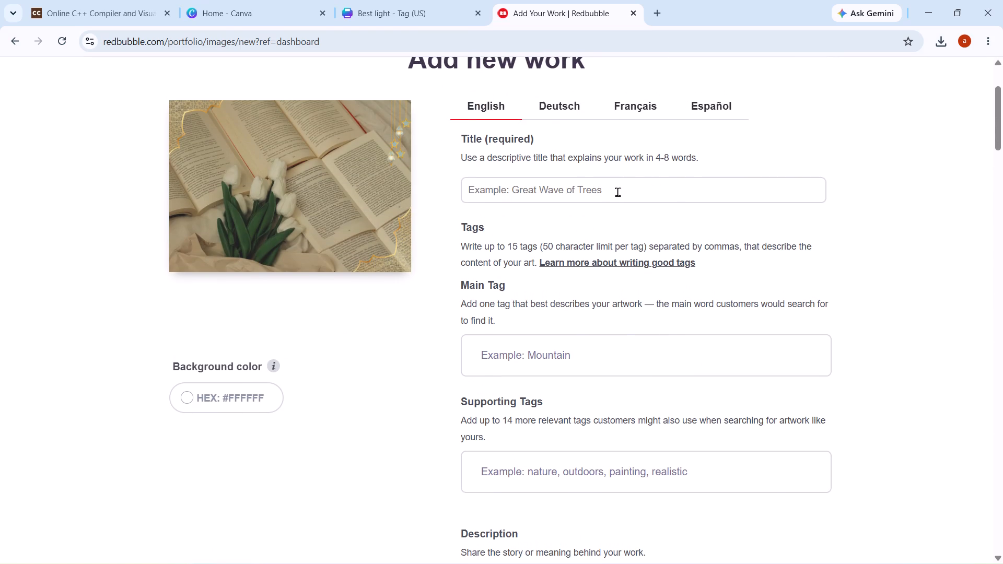
# Enter "Turlip Books" as the English title of the work.
pyautogui.click(617, 192)
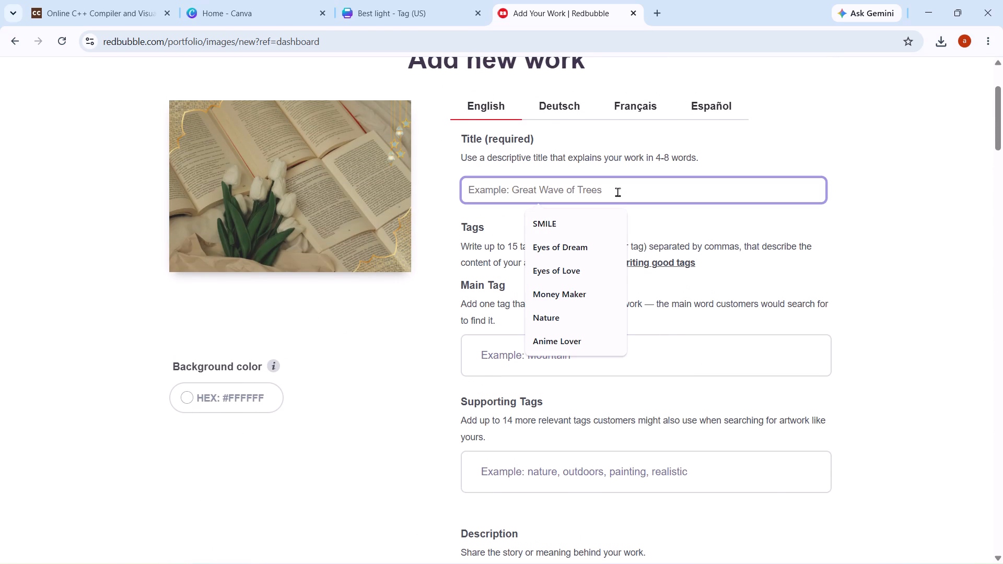
pyautogui.write('tu')
pyautogui.write('rpli')
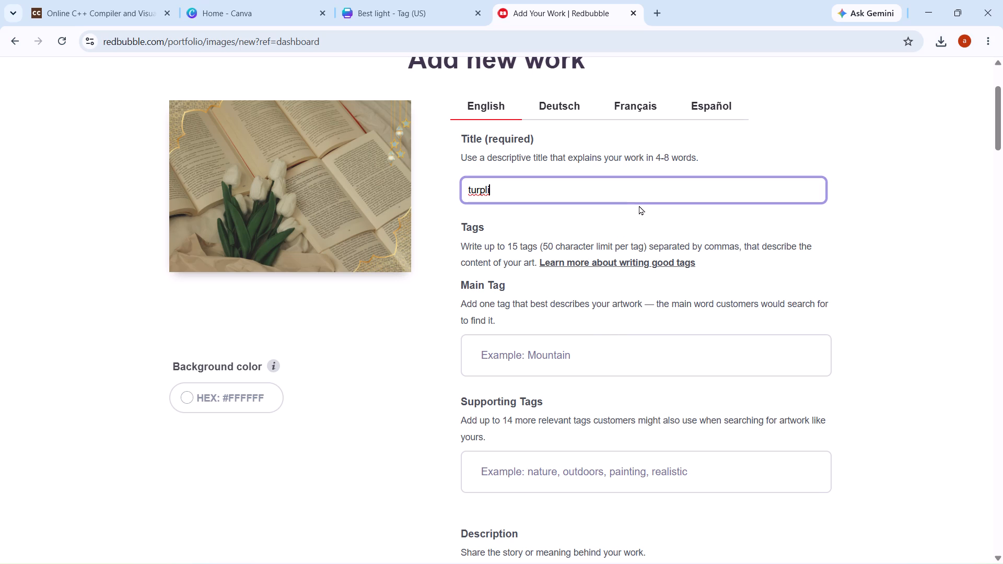
pyautogui.press('space')
pyautogui.press('BackSpace')
pyautogui.press('BackSpace')
pyautogui.press('BackSpace')
pyautogui.press('BackSpace')
pyautogui.press('BackSpace')
pyautogui.press('BackSpace')
pyautogui.press('BackSpace')
pyautogui.press('BackSpace')
pyautogui.press('BackSpace')
pyautogui.press('BackSpace')
pyautogui.press('BackSpace')
pyautogui.press('BackSpace')
pyautogui.press('BackSpace')
pyautogui.hotkey('shift', 't')
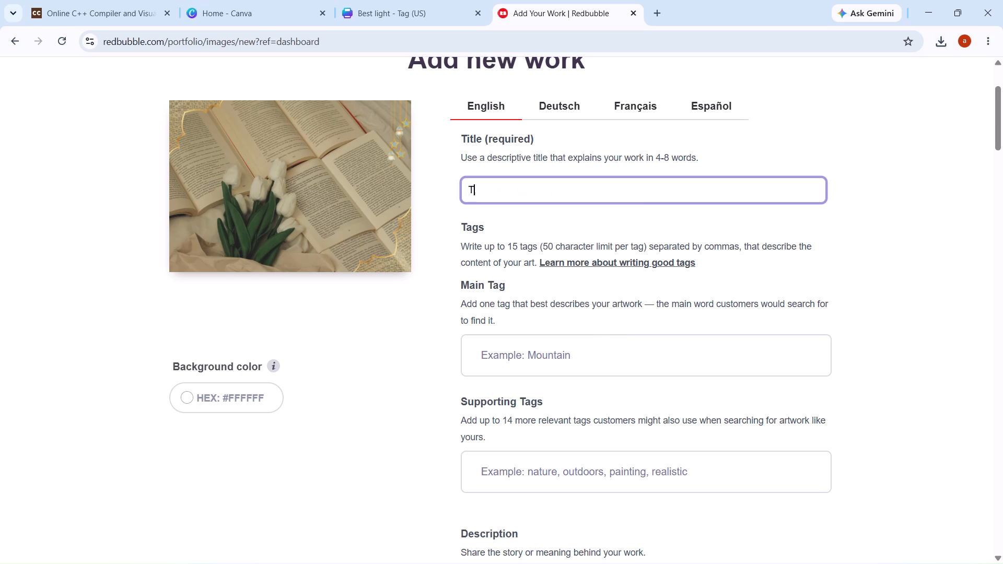
pyautogui.write('urlip')
pyautogui.press('space')
pyautogui.write('Books')
# Enter "Turlip Books" as the main tag.
pyautogui.click(579, 356)
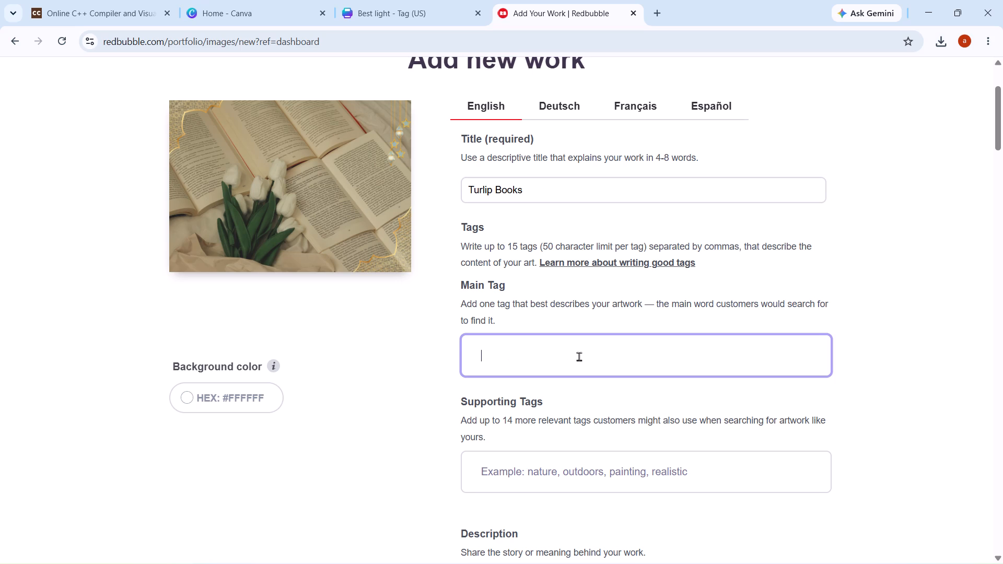
pyautogui.write('Tirlip')
pyautogui.press('space')
pyautogui.press('BackSpace')
pyautogui.press('BackSpace')
pyautogui.press('BackSpace')
pyautogui.press('BackSpace')
pyautogui.press('BackSpace')
pyautogui.press('BackSpace')
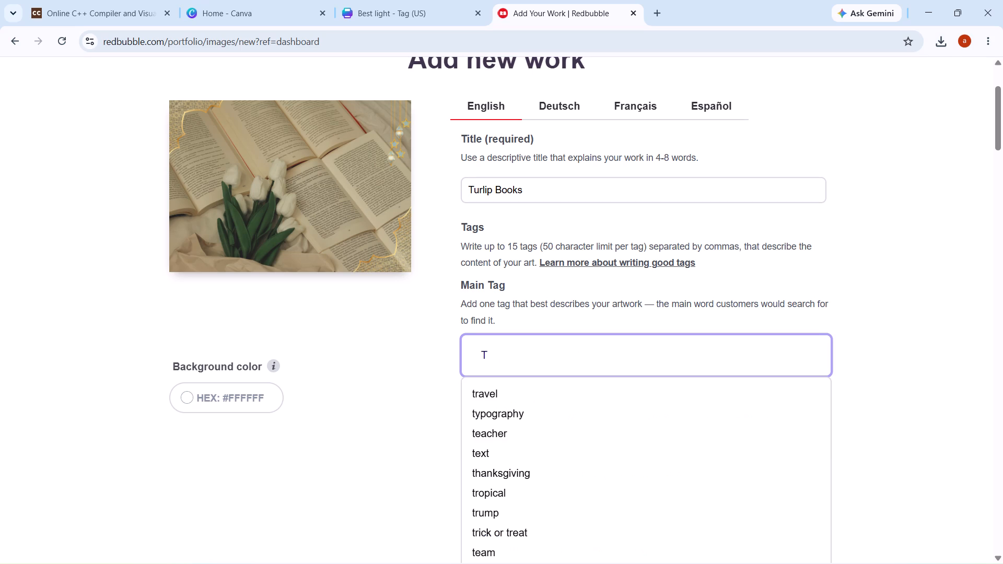
pyautogui.write('urlip')
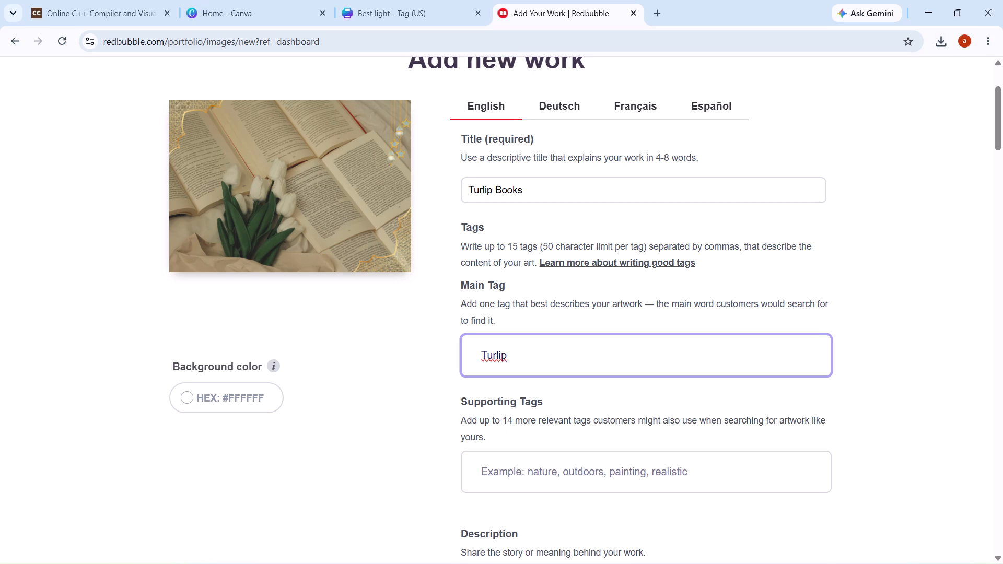
pyautogui.press('space')
pyautogui.write('Books')
# Add the supporting tags book, reading, book lover, bookworm, library, literature, reader, writer and read.
pyautogui.scroll(-1, 623, 357)
pyautogui.click(616, 379)
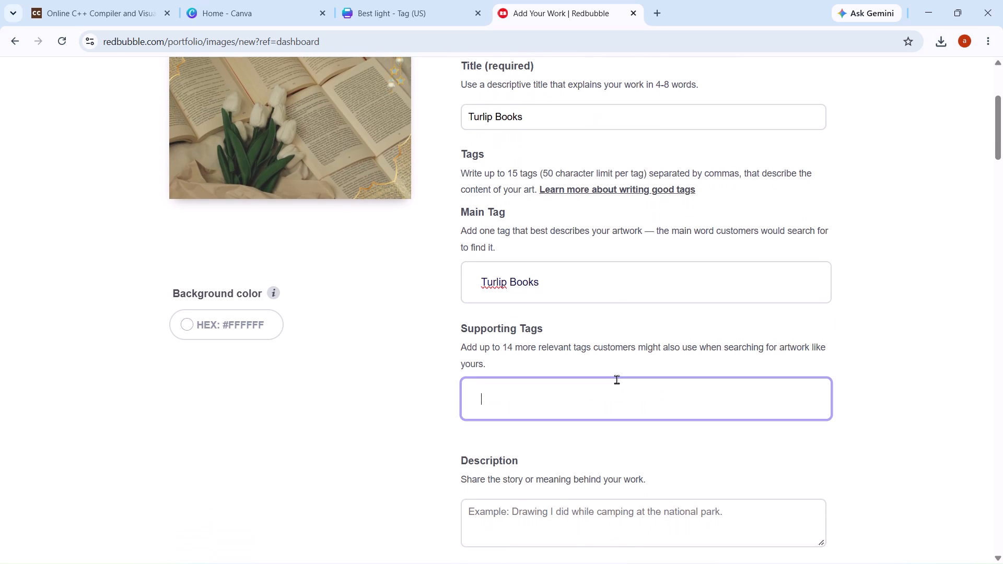
pyautogui.write('book')
pyautogui.press('Return')
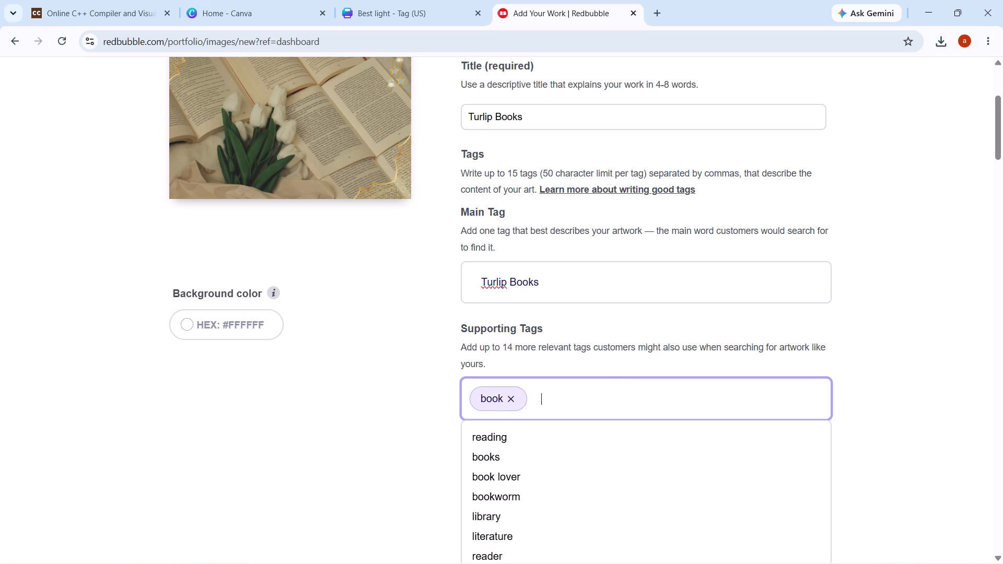
pyautogui.click(601, 438)
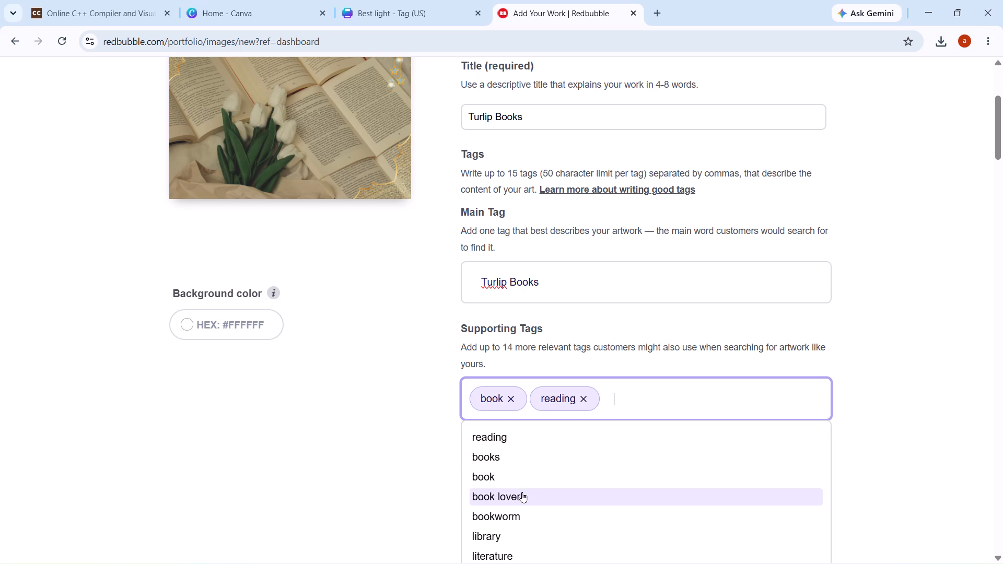
pyautogui.click(522, 492)
pyautogui.click(525, 513)
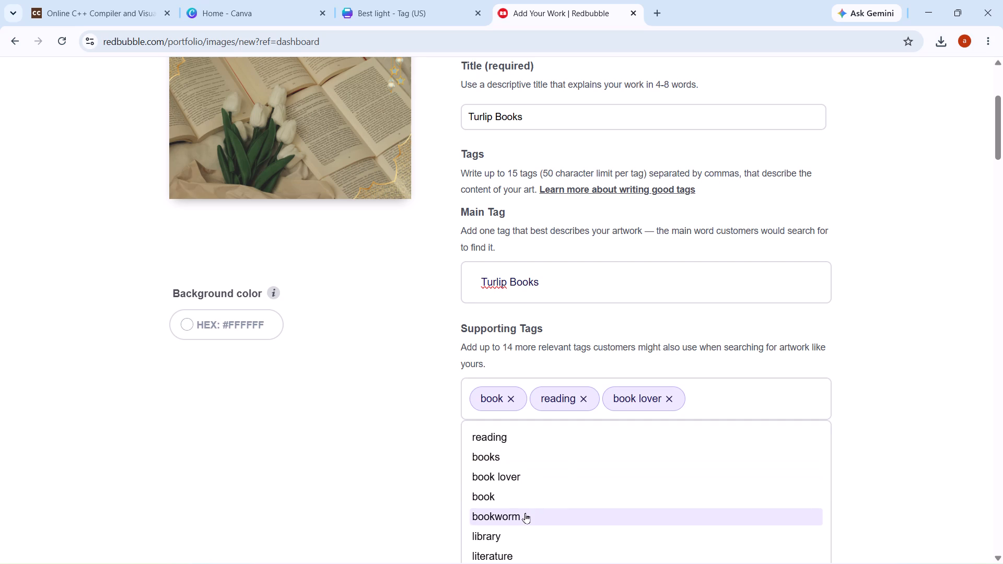
pyautogui.click(506, 533)
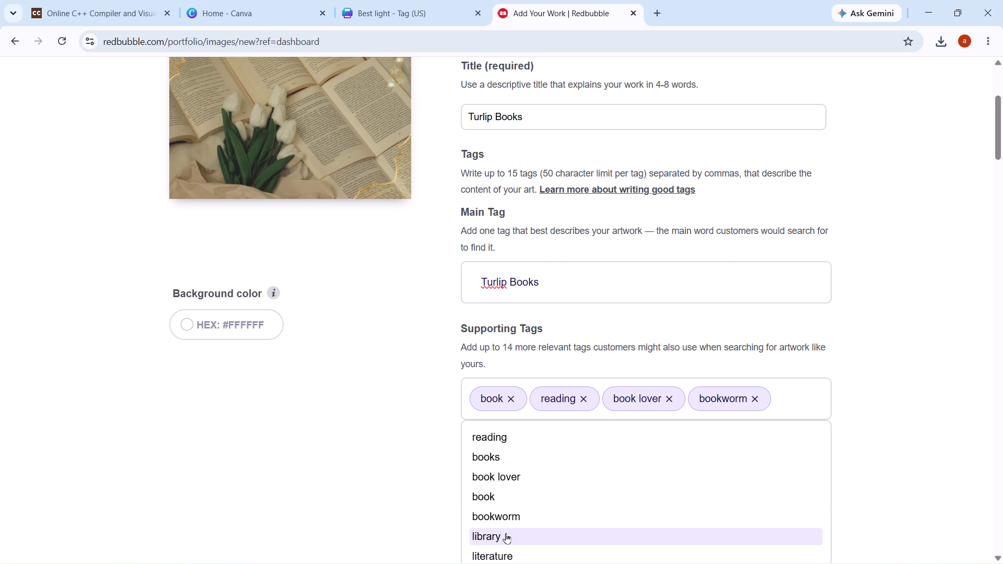
pyautogui.scroll(-1, 559, 474)
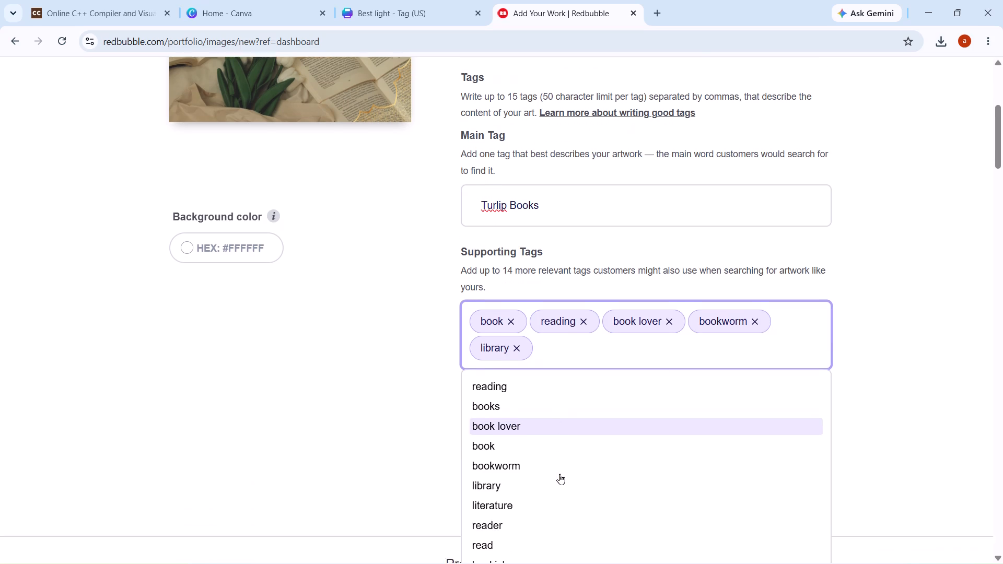
pyautogui.scroll(-2, 559, 474)
pyautogui.click(532, 445)
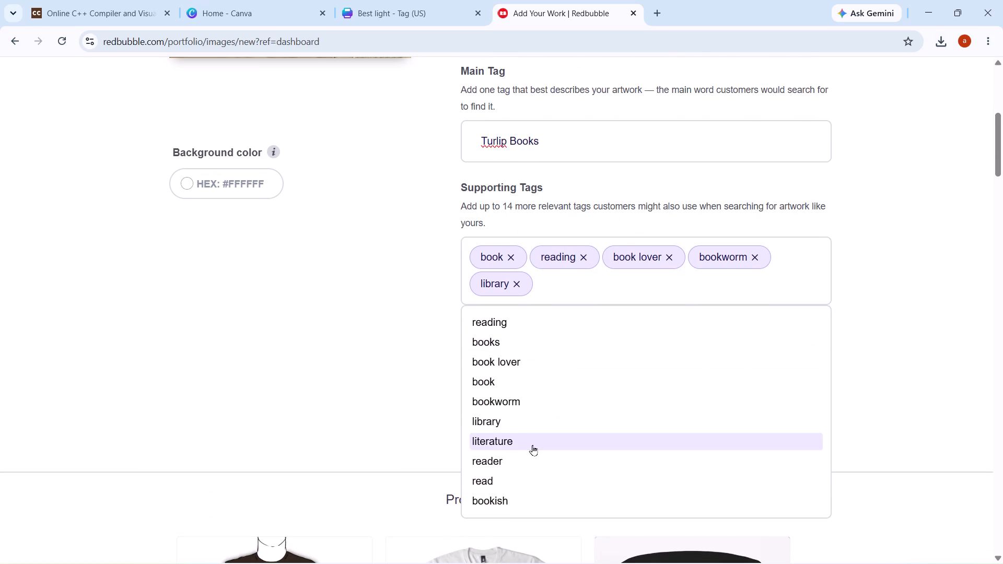
pyautogui.click(506, 461)
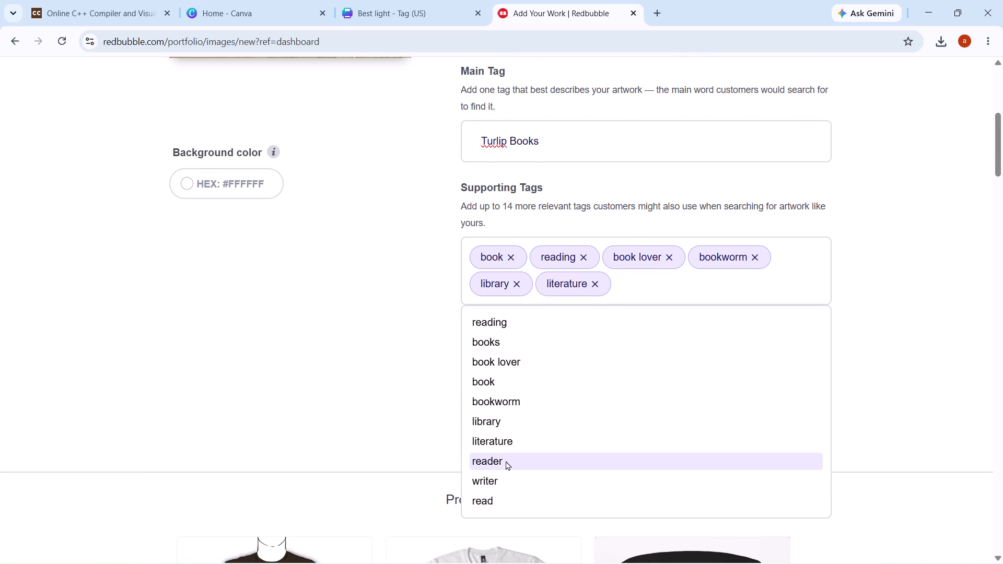
pyautogui.click(500, 475)
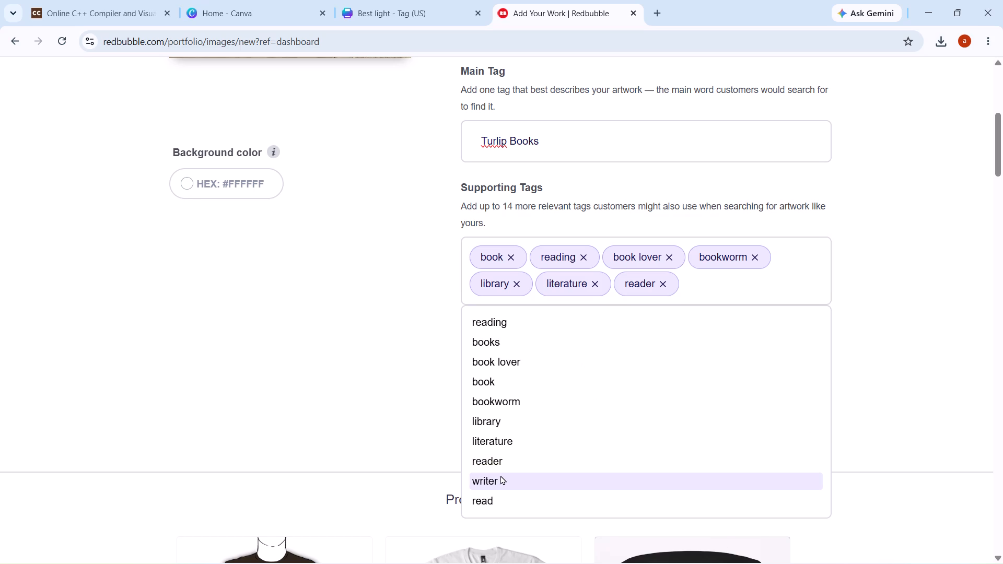
pyautogui.click(496, 496)
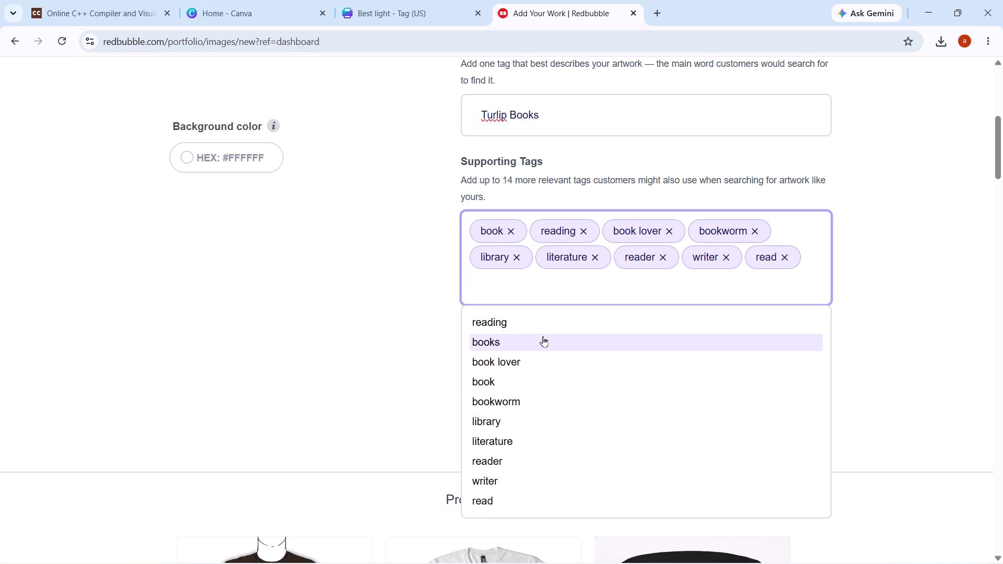
# Add the supporting tags flower, floral and nature.
pyautogui.write('flower')
pyautogui.press('Return')
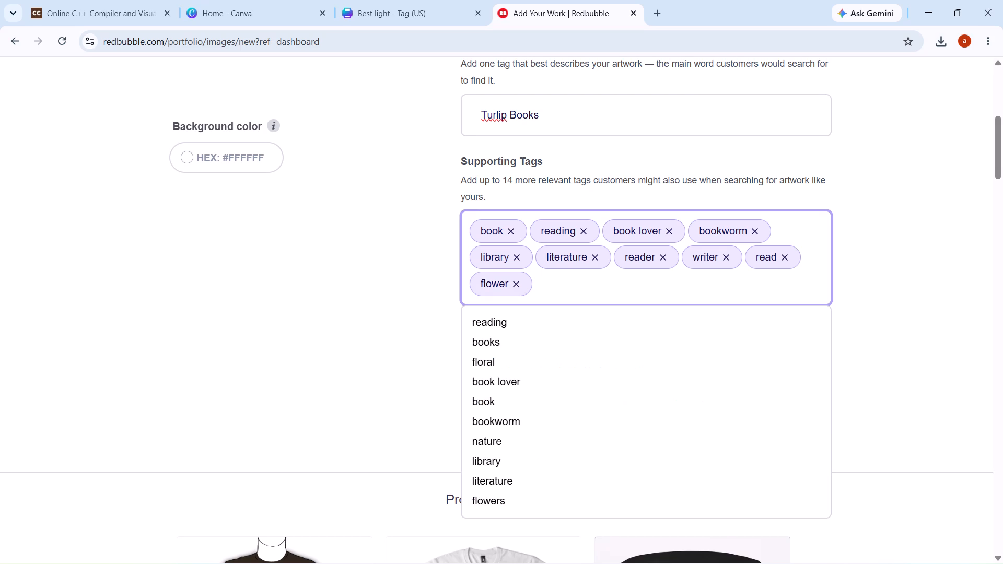
pyautogui.click(529, 360)
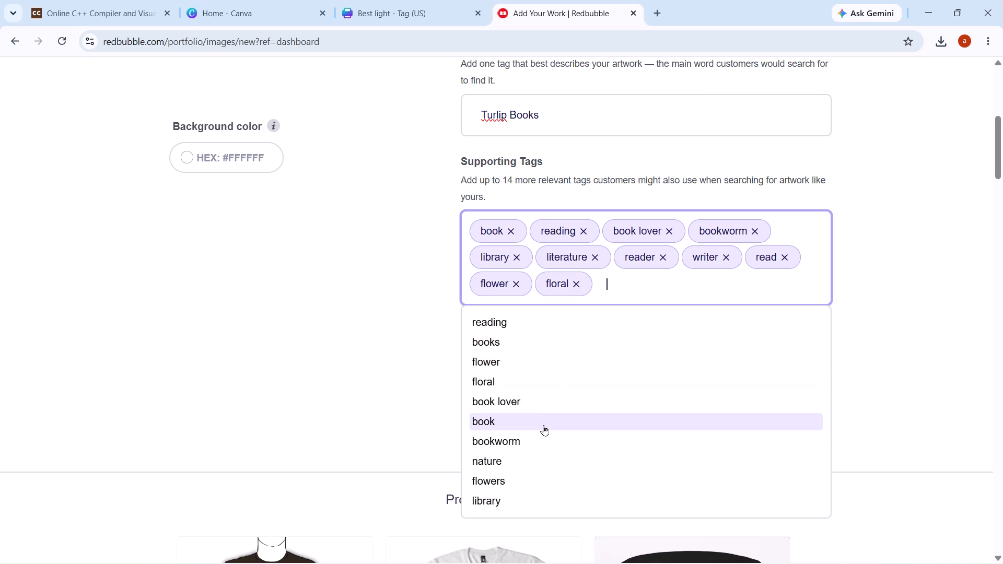
pyautogui.click(529, 457)
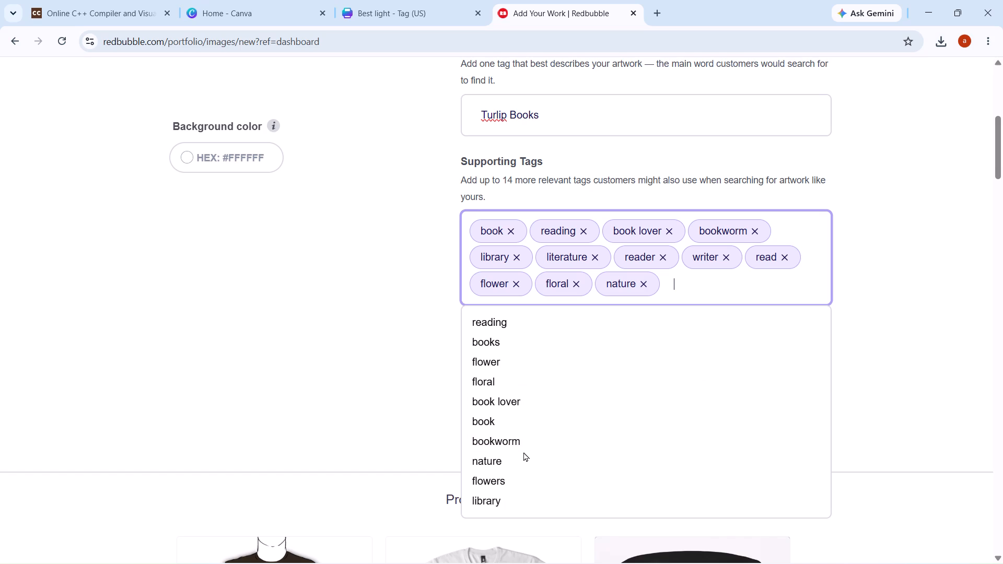
# Declare that the work is not mature content.
pyautogui.scroll(-14, 523, 452)
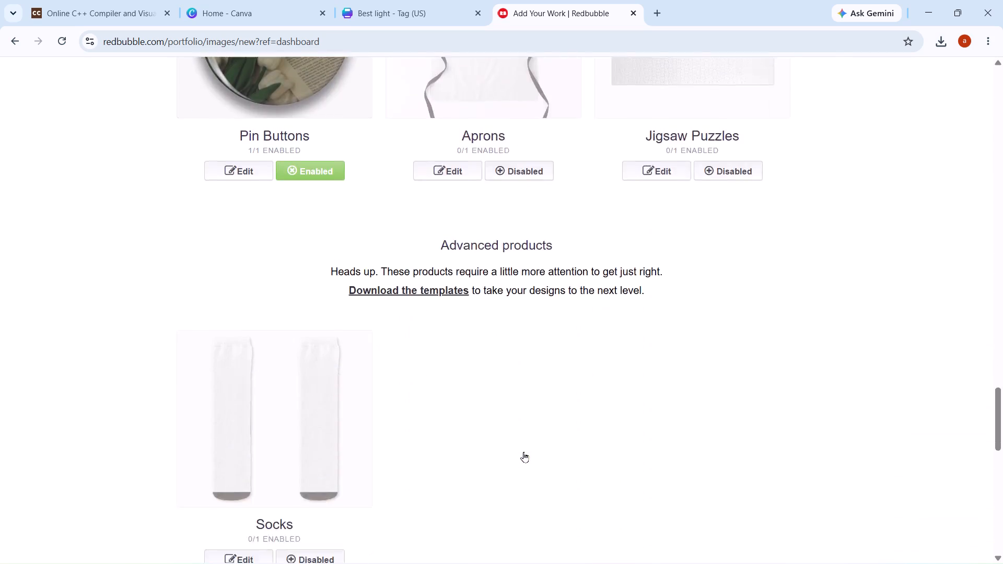
pyautogui.scroll(-7, 523, 452)
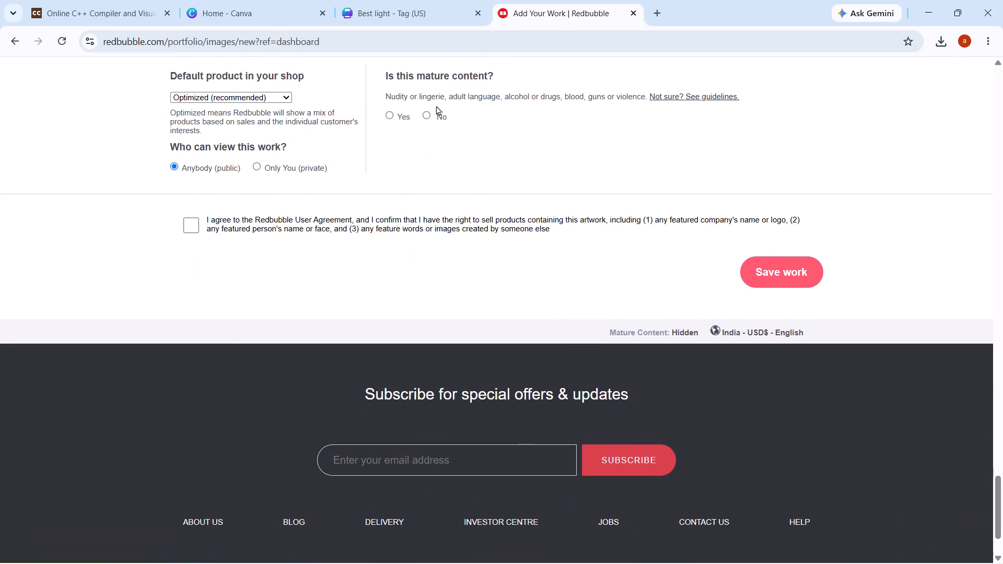
pyautogui.click(428, 114)
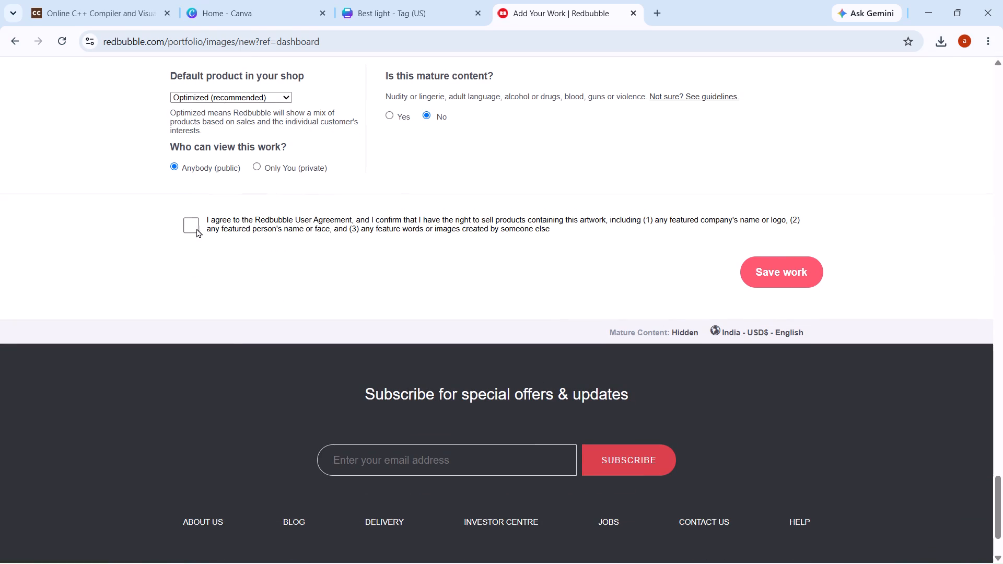
# Accept the Redbubble User Agreement and save the work.
pyautogui.click(200, 230)
pyautogui.click(194, 227)
pyautogui.click(757, 268)
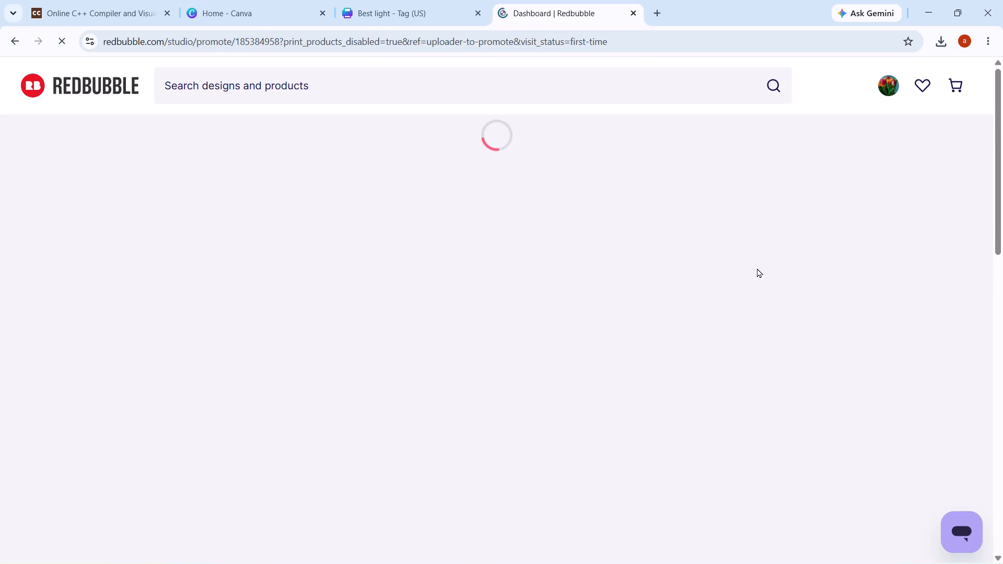
# Review the published work's product images, from the hoodies and T-shirts down to the mugs, journal and notebook.
pyautogui.scroll(-1, 757, 268)
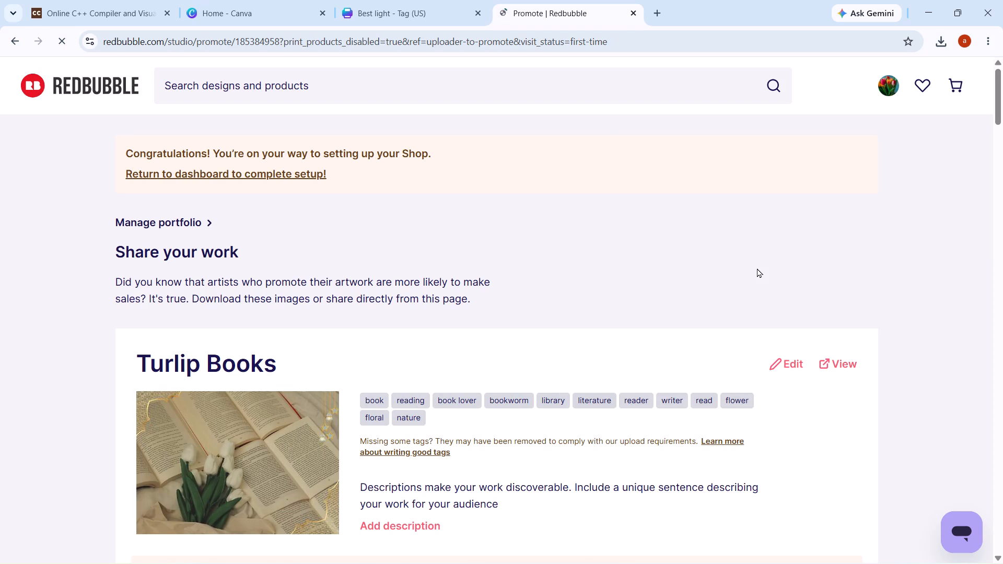
pyautogui.scroll(-6, 757, 268)
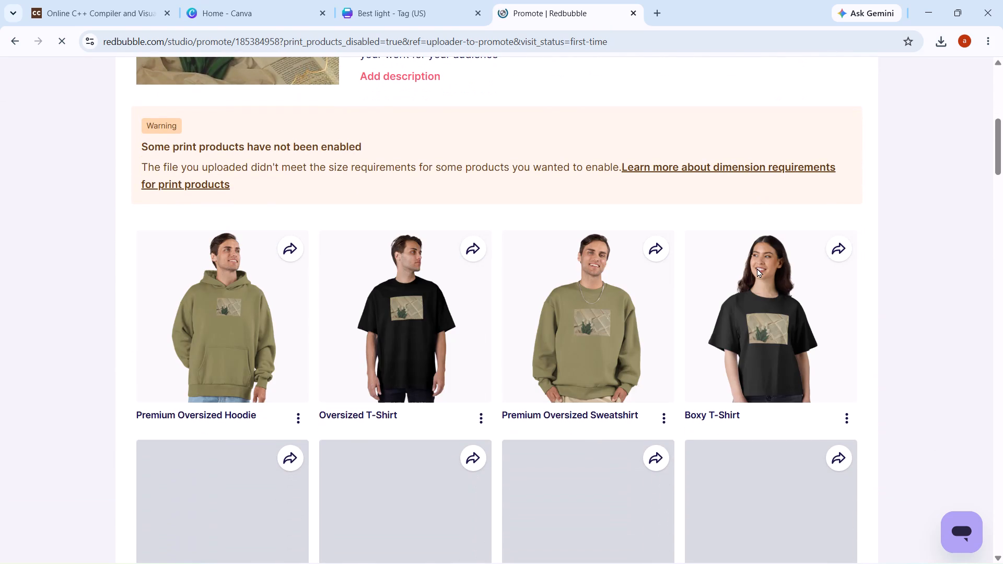
pyautogui.scroll(-2, 757, 268)
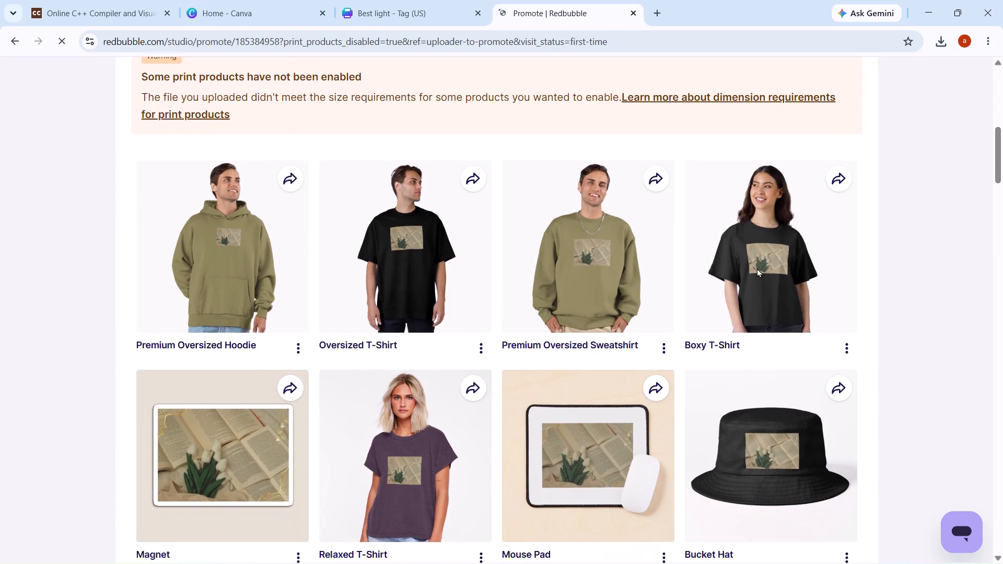
pyautogui.scroll(-6, 757, 268)
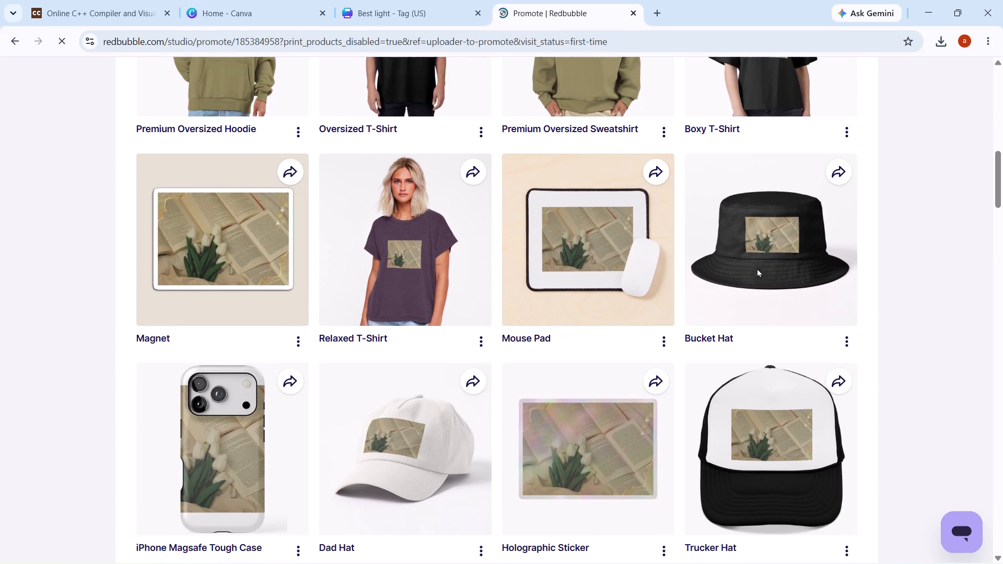
pyautogui.scroll(-3, 757, 268)
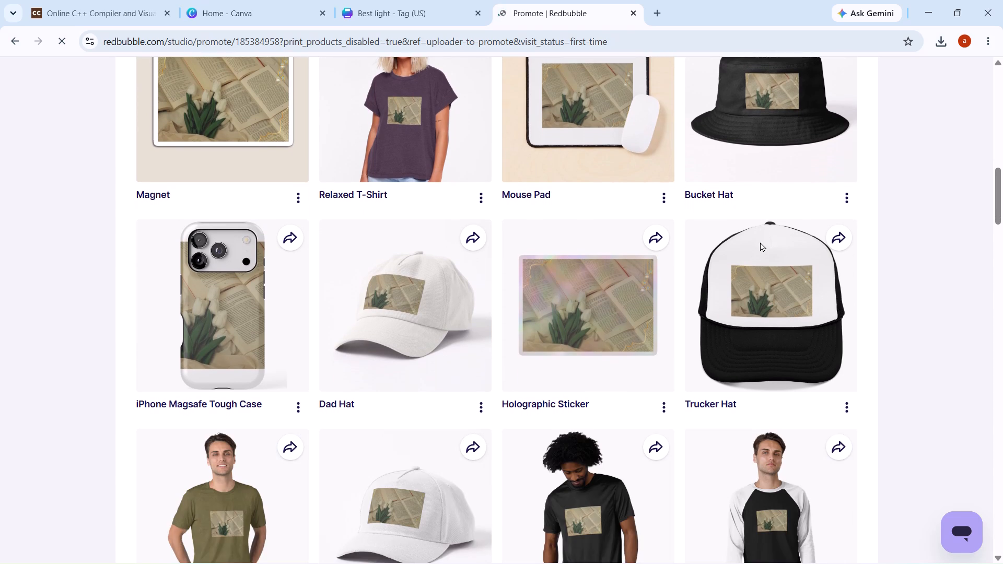
pyautogui.scroll(-4, 760, 242)
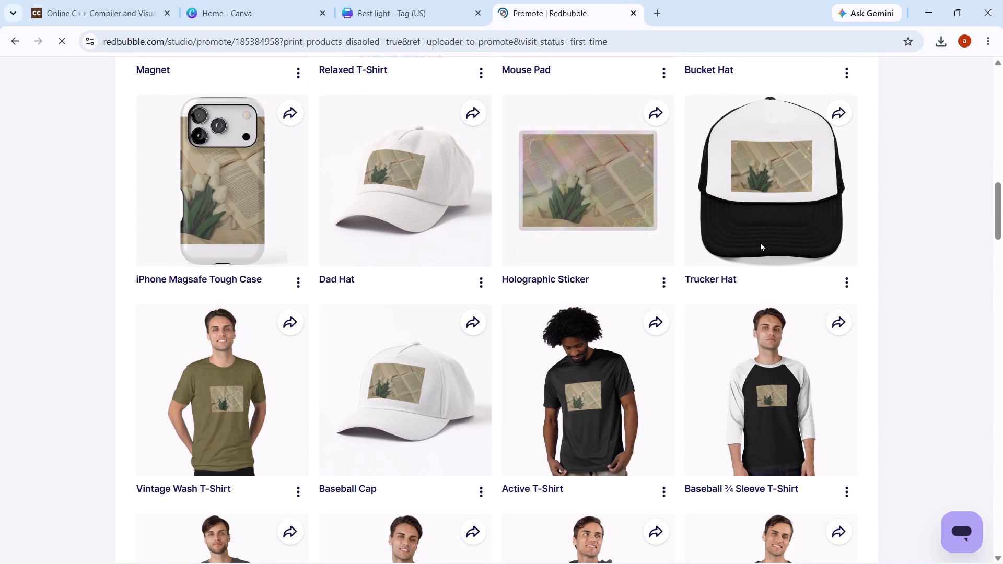
pyautogui.scroll(-2, 774, 179)
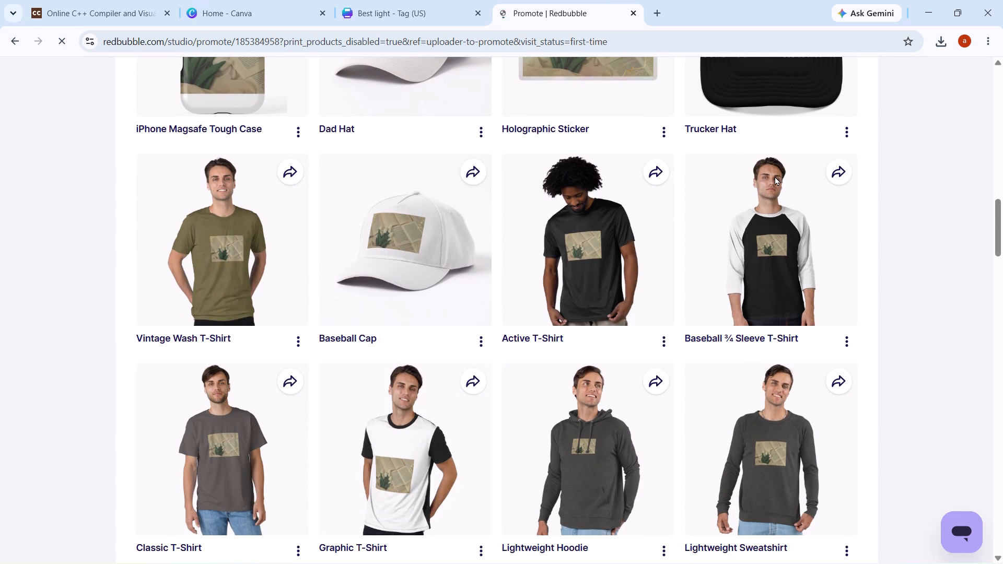
pyautogui.scroll(-8, 775, 176)
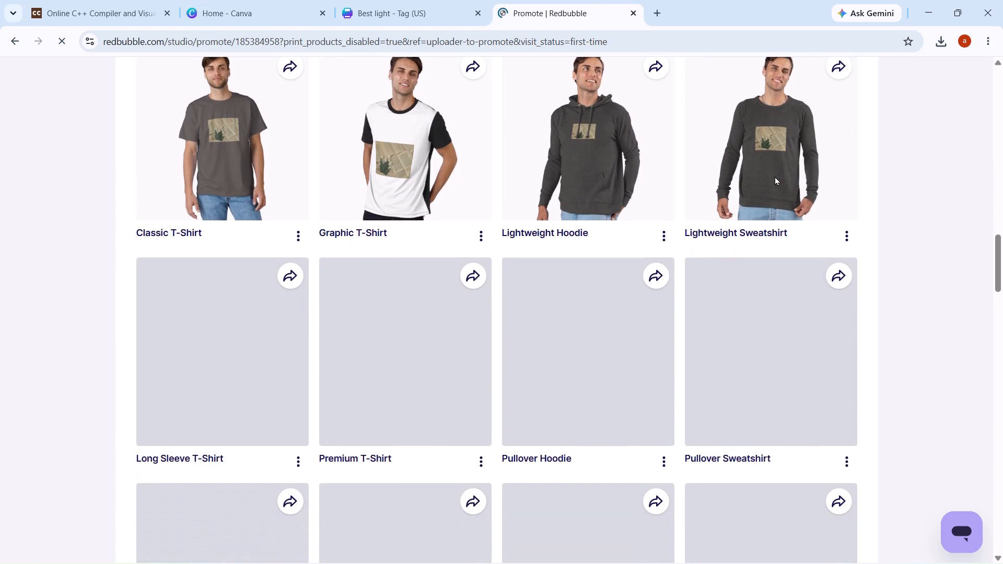
pyautogui.scroll(-8, 775, 176)
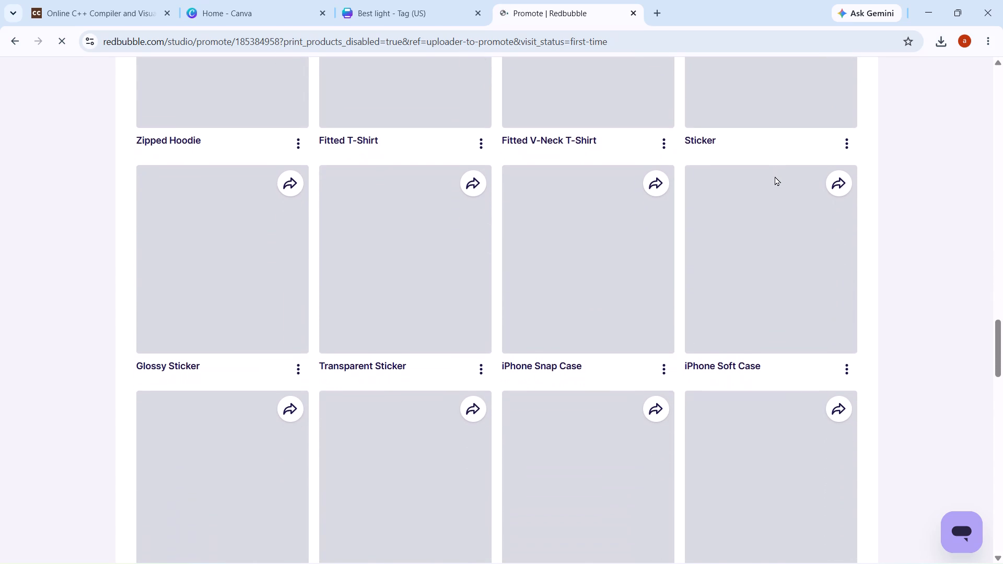
pyautogui.scroll(-7, 775, 176)
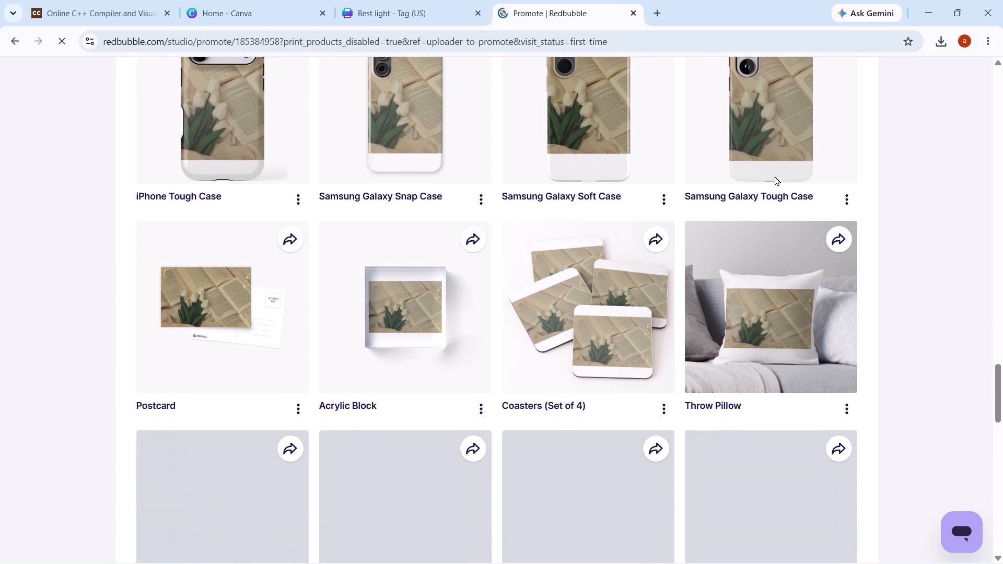
pyautogui.scroll(-5, 775, 176)
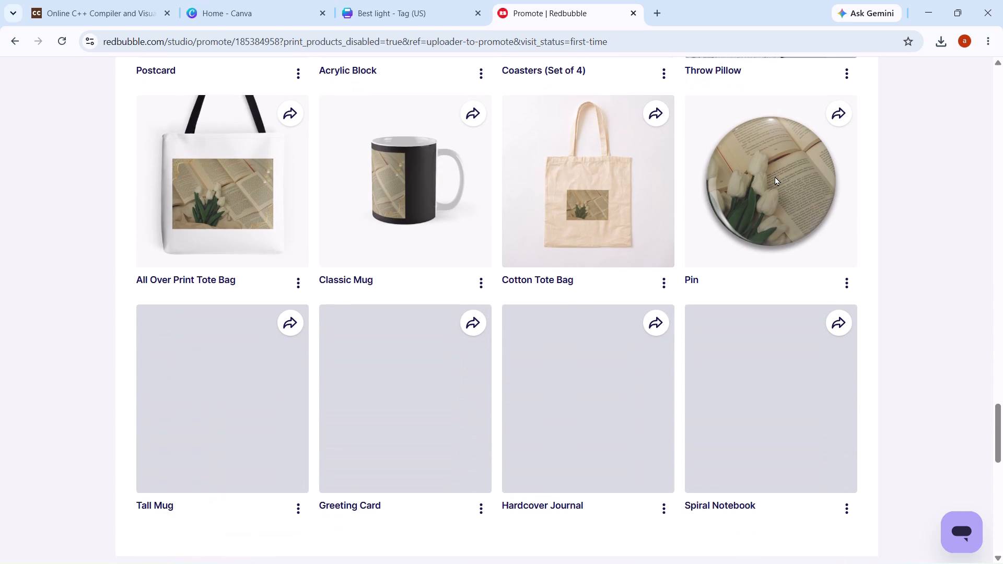
pyautogui.scroll(-5, 775, 176)
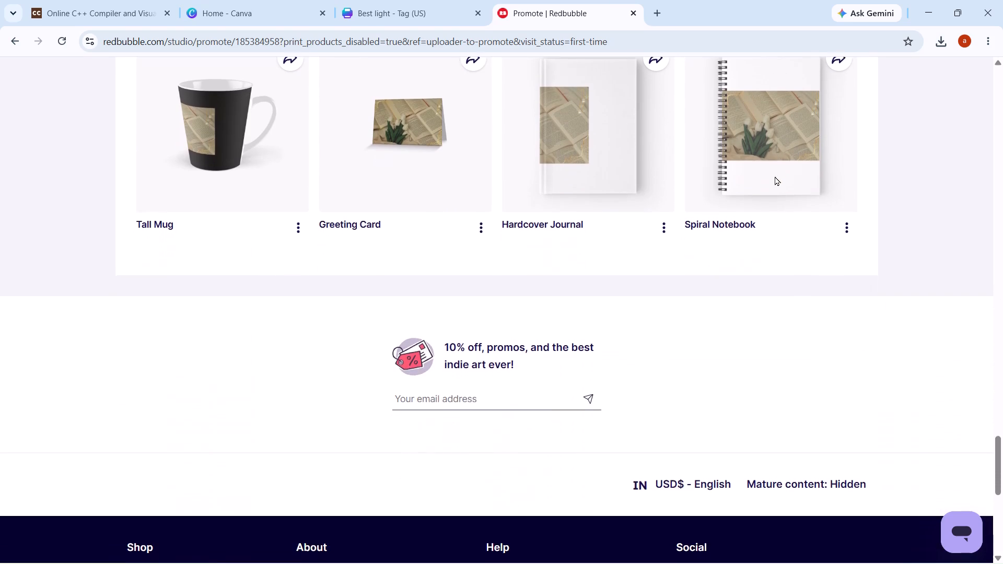
pyautogui.scroll(12, 775, 176)
pyautogui.scroll(10, 775, 176)
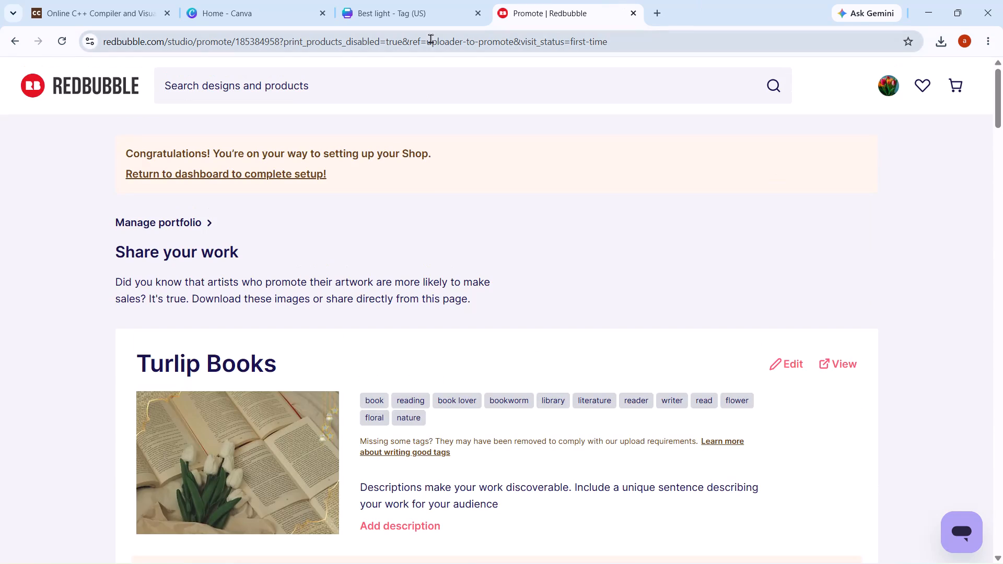
# Switch to the Canva home page.
pyautogui.click(214, 2)
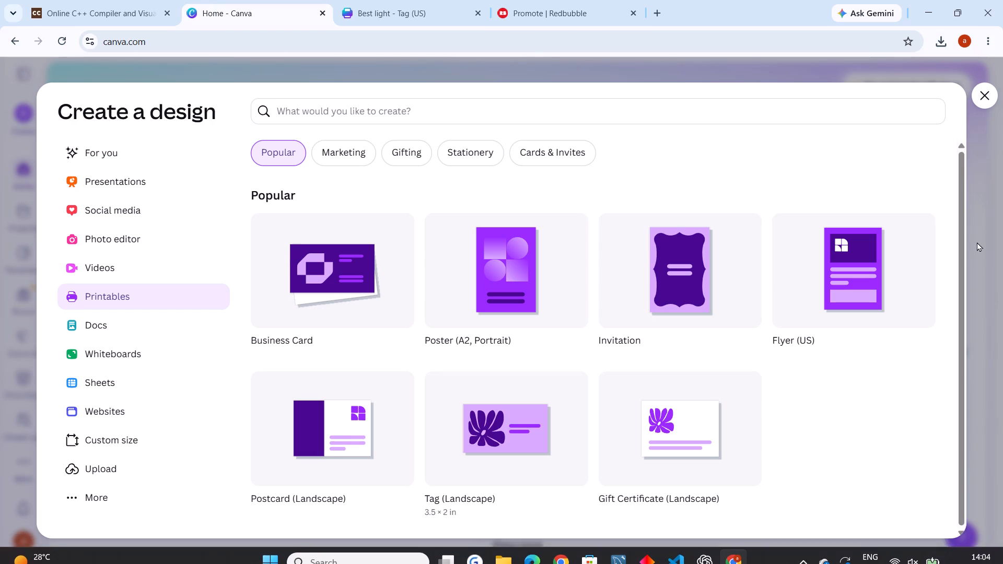
# Create a new blank Instagram Reel design from the video formats.
pyautogui.click(981, 87)
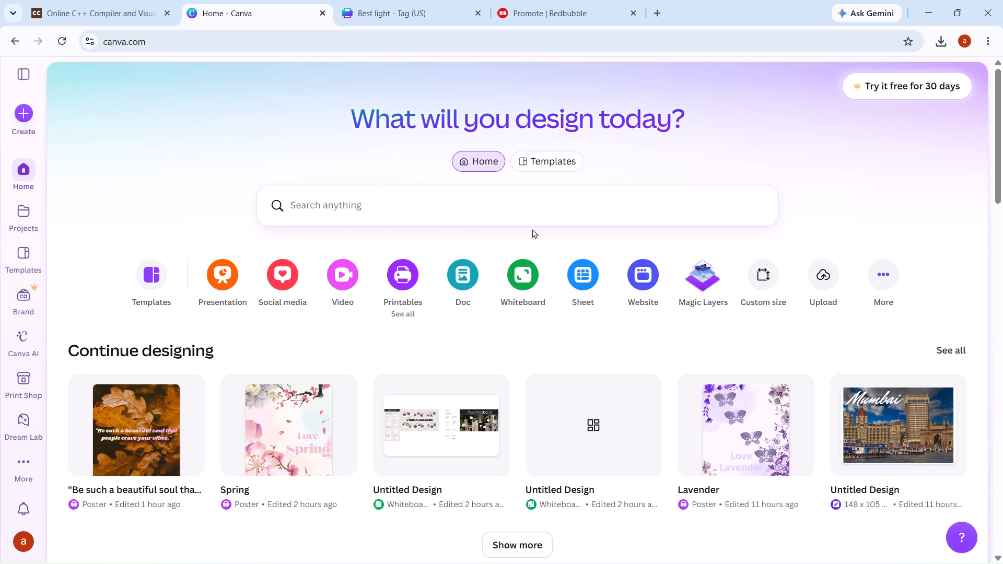
pyautogui.click(342, 278)
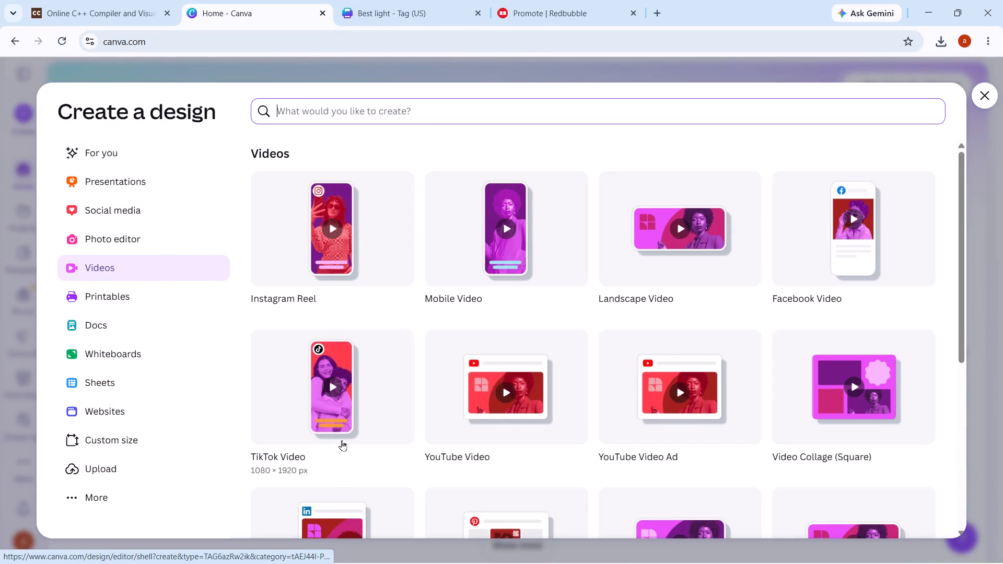
pyautogui.click(334, 208)
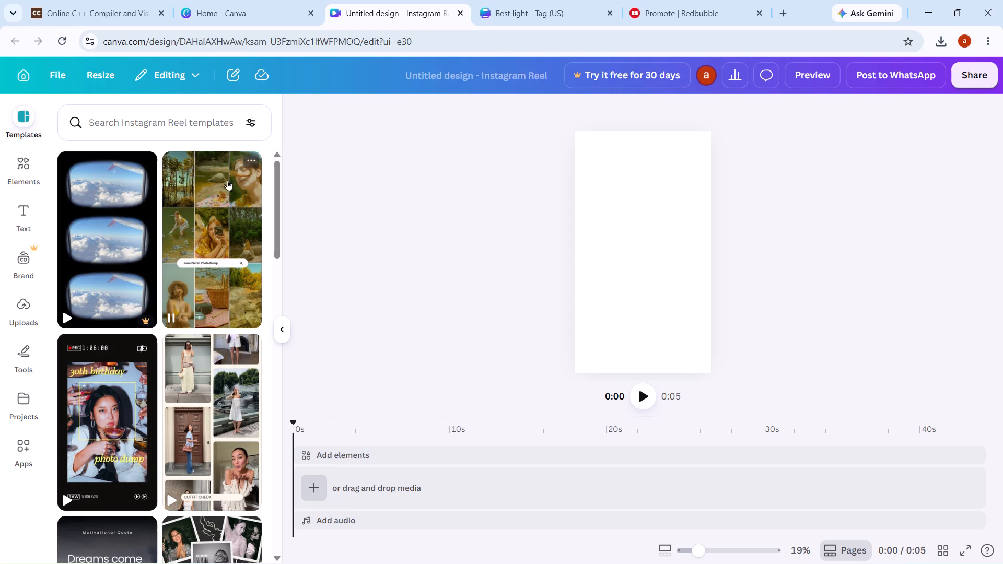
# Look through the Black Retro Birthday Instagram Reel template and similar ones, and open the Vintage Birthday Photo Collage Instagram Reel template.
pyautogui.click(127, 383)
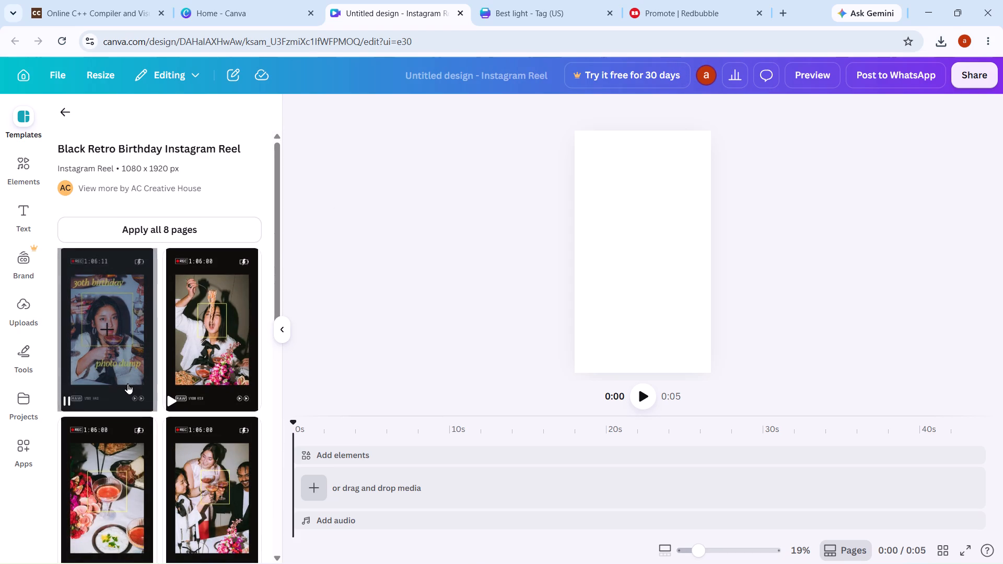
pyautogui.scroll(-4, 127, 383)
pyautogui.scroll(-1, 159, 124)
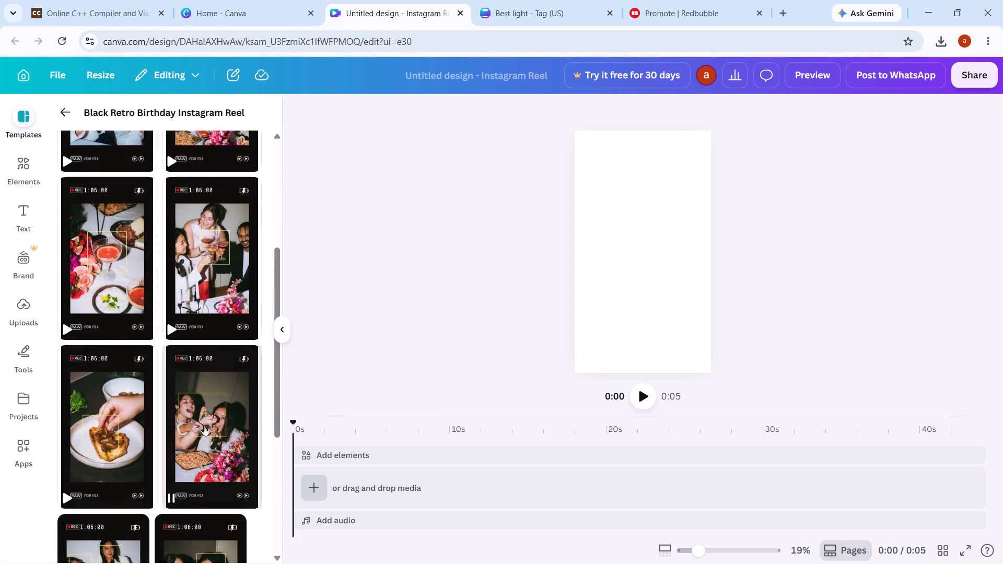
pyautogui.scroll(-7, 202, 435)
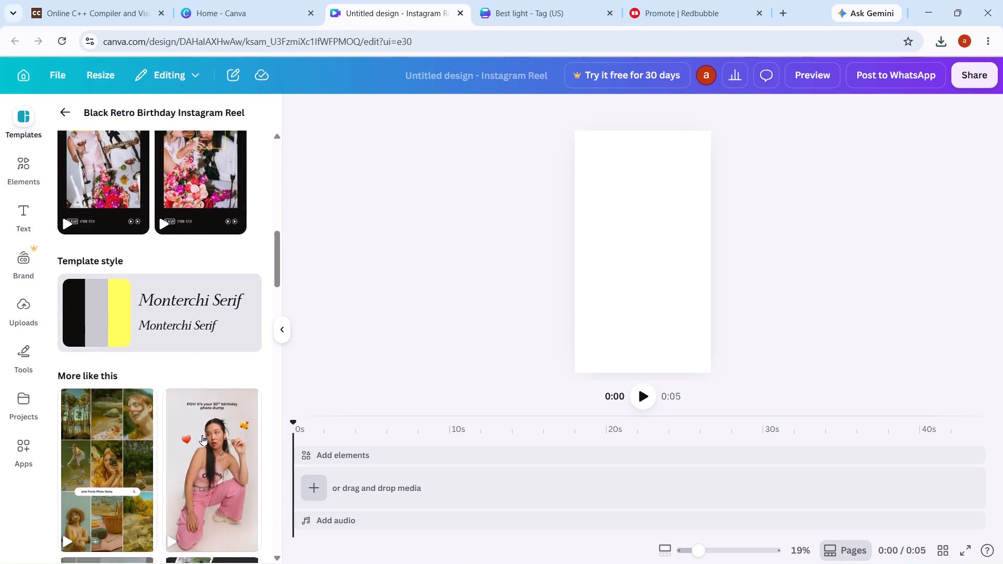
pyautogui.scroll(-4, 202, 435)
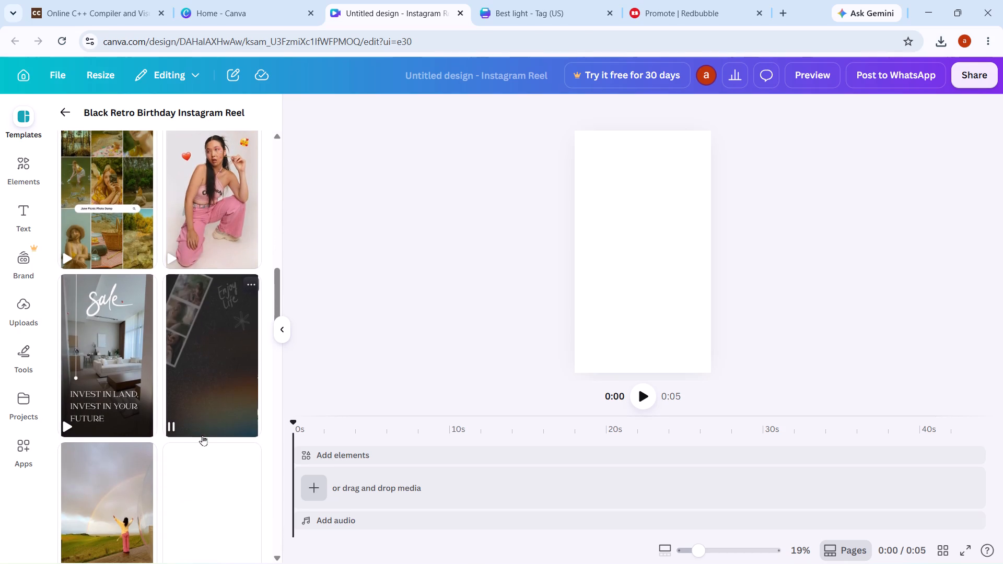
pyautogui.scroll(-1, 202, 435)
pyautogui.click(206, 386)
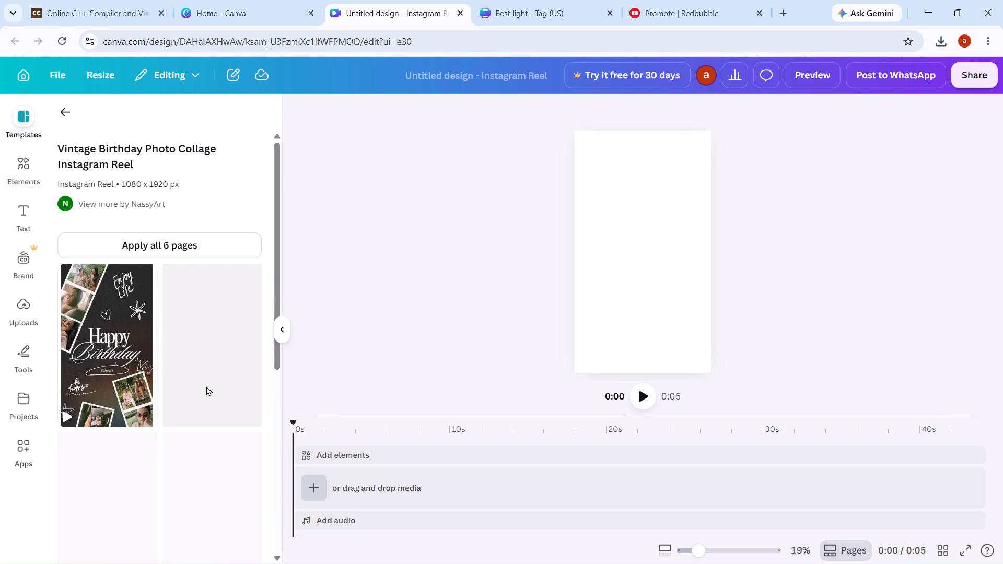
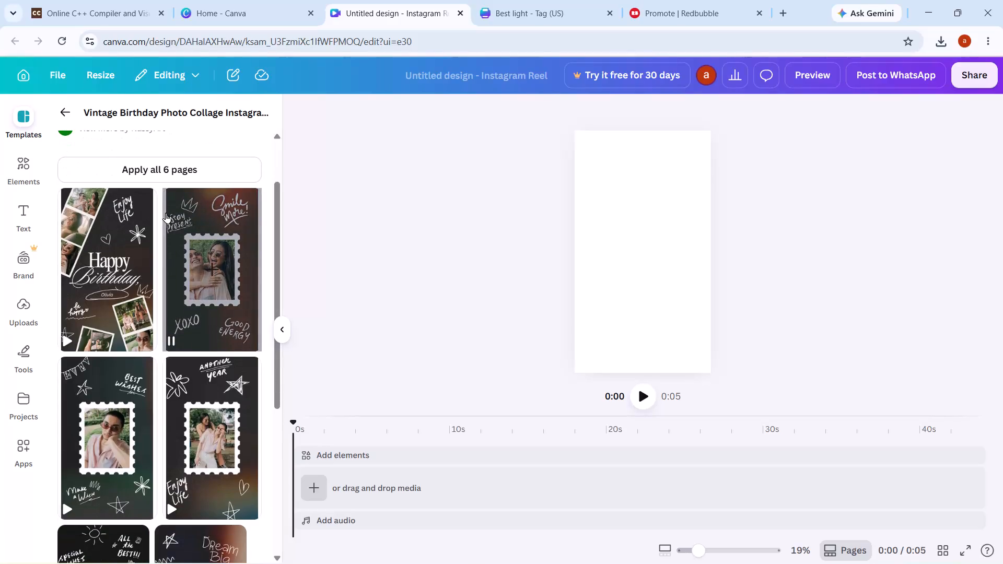
# Apply the "Another Year" / "Enjoy Life" stamp-frame page of the Vintage Birthday Photo Collage template to the blank Reel.
pyautogui.scroll(-2, 166, 186)
pyautogui.click(209, 265)
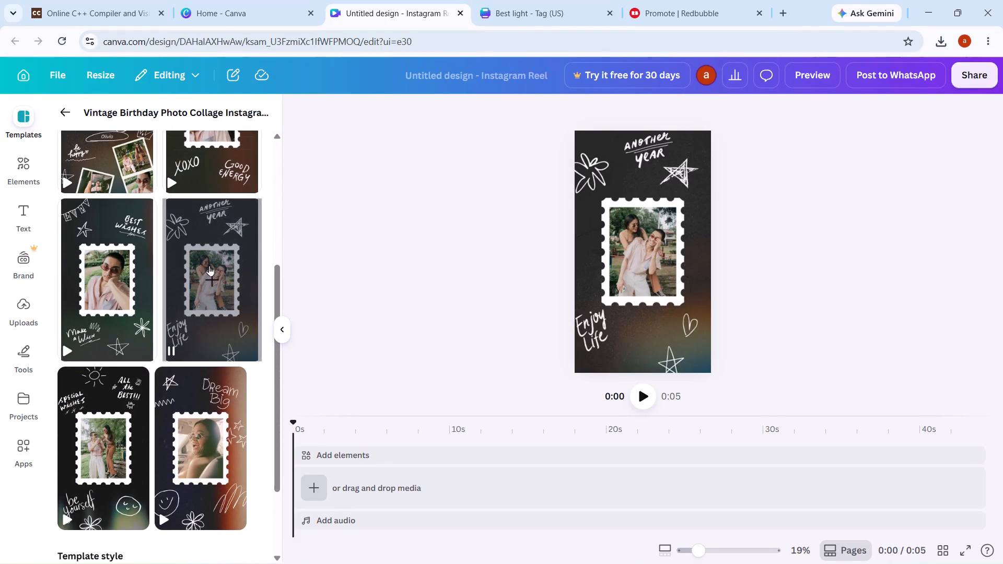
# Browse the similar templates and open the black birthday photo-collage one with the name Laura.
pyautogui.scroll(-3, 198, 339)
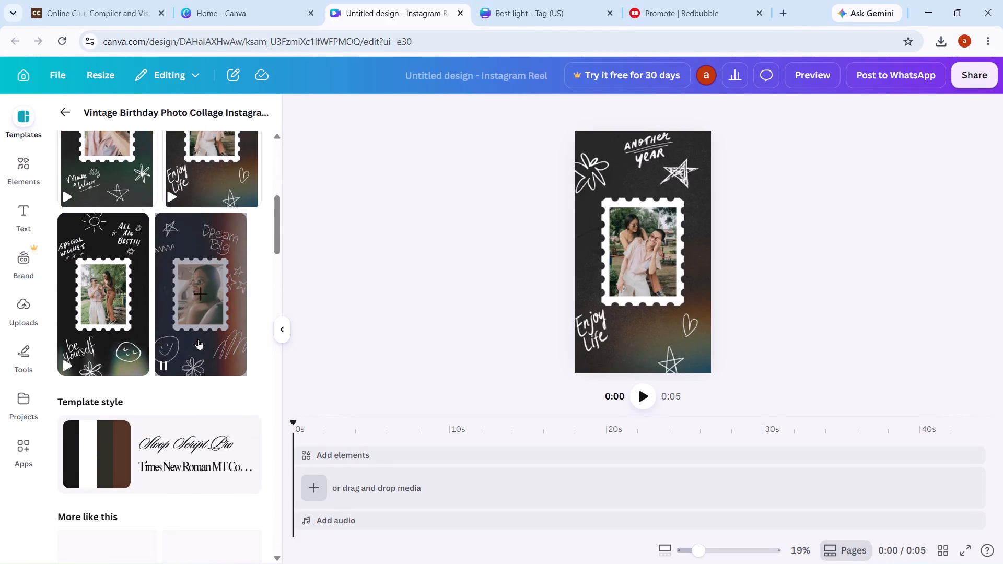
pyautogui.scroll(-2, 198, 339)
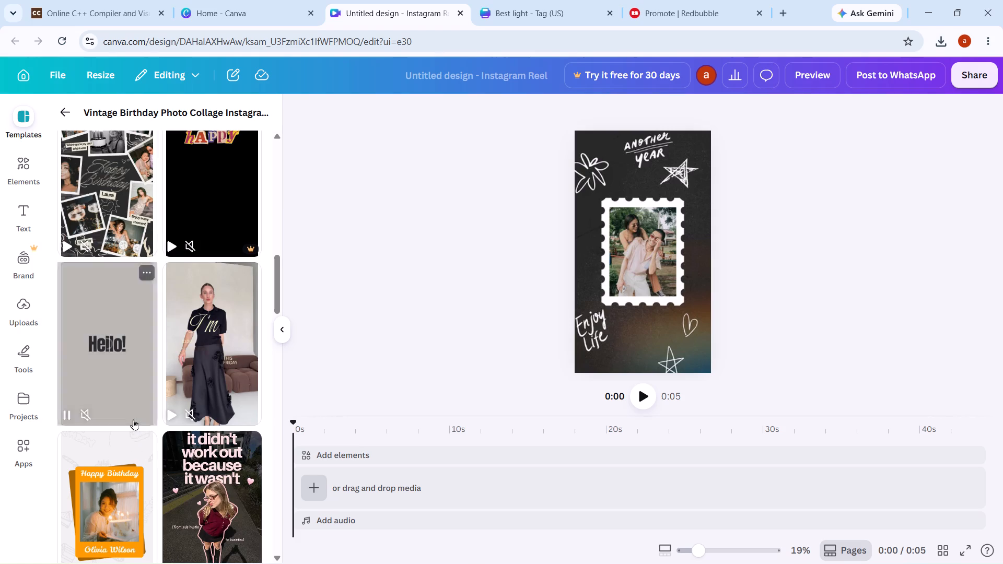
pyautogui.scroll(1, 133, 419)
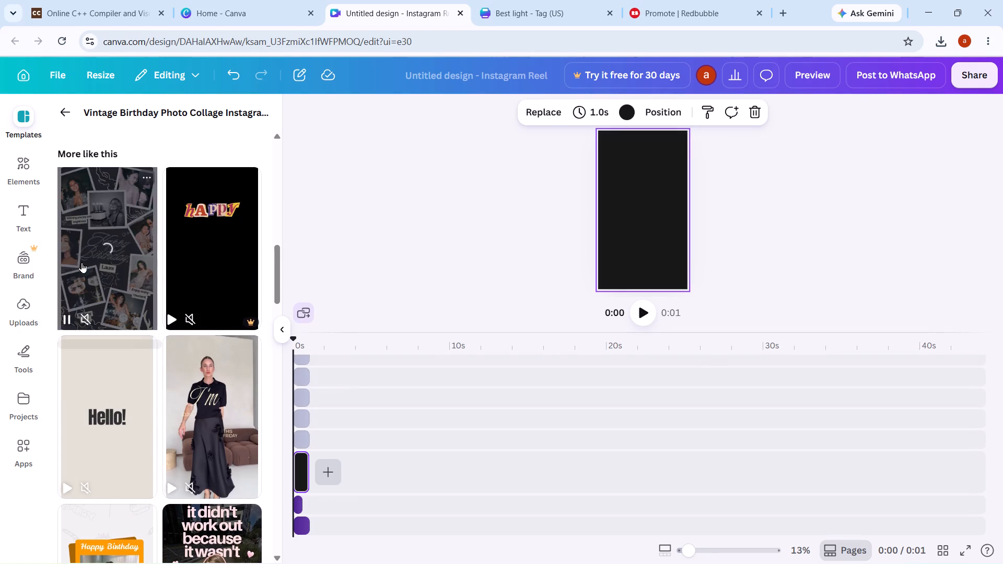
pyautogui.click(81, 262)
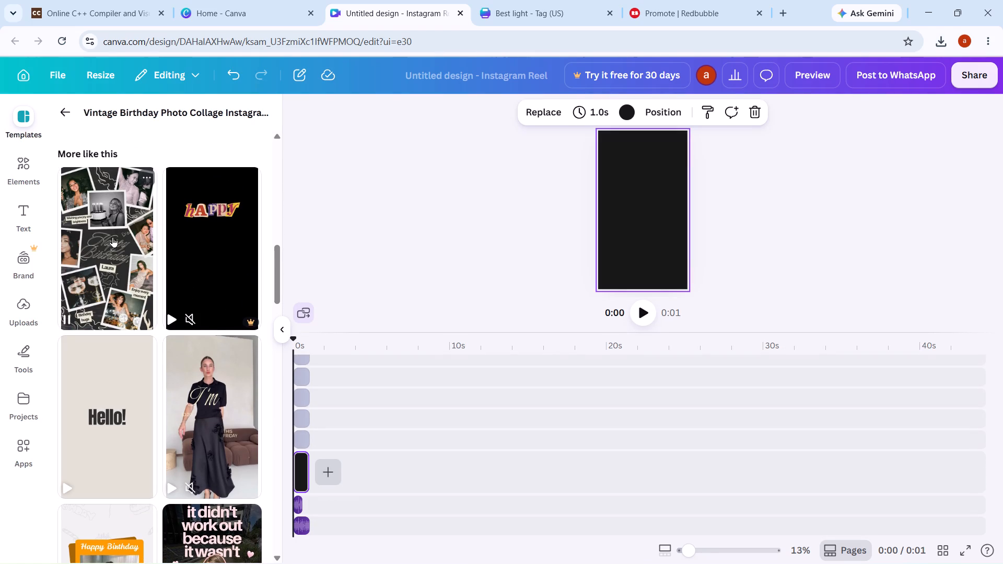
pyautogui.click(112, 236)
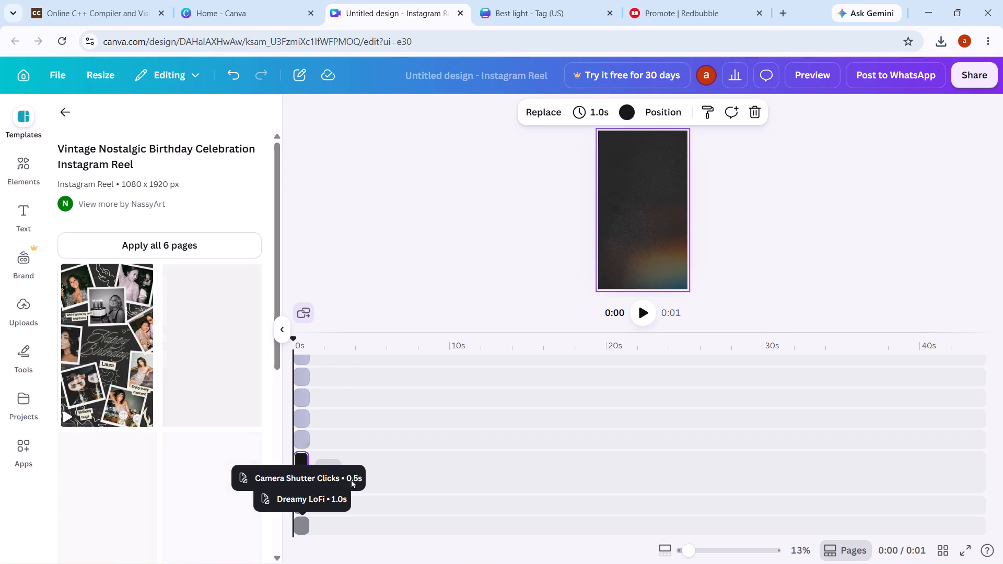
# Close the Instagram Reel design and dismiss the design-type chooser to return to the Canva home page.
pyautogui.click(461, 14)
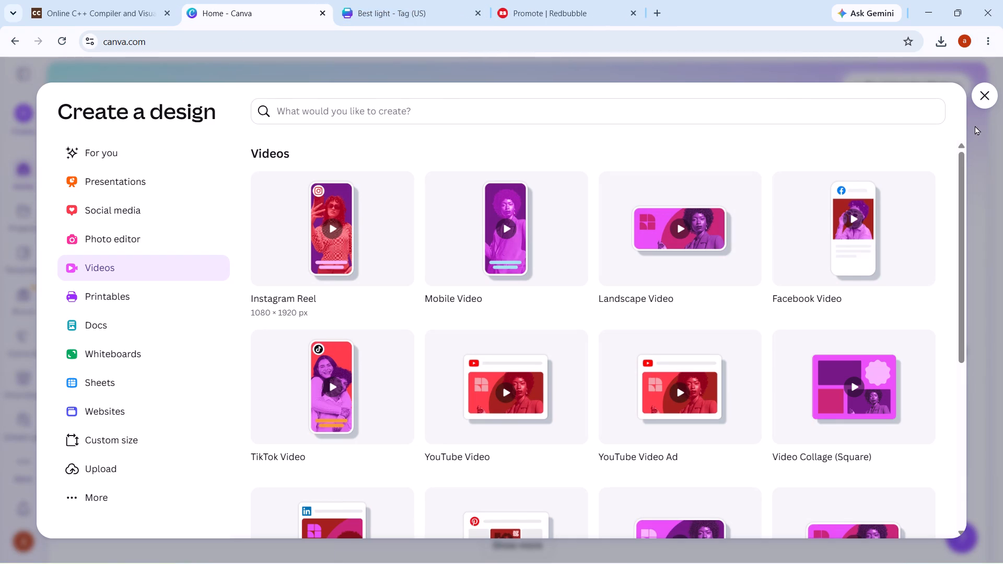
pyautogui.click(992, 101)
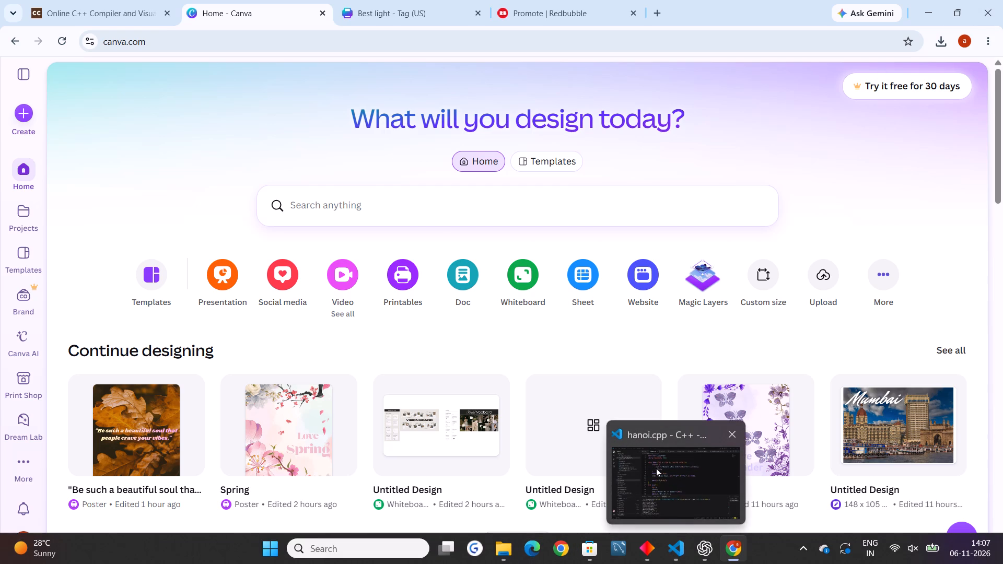
# Switch to the hanoi.cpp file in Visual Studio Code and view its code from the beginning.
pyautogui.click(656, 467)
pyautogui.scroll(1, 638, 343)
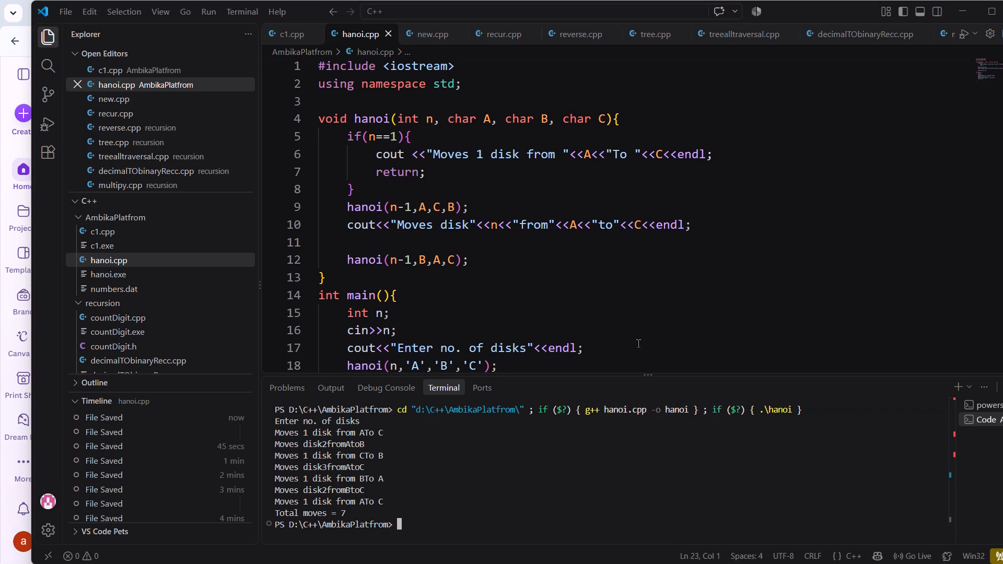
pyautogui.scroll(1, 638, 343)
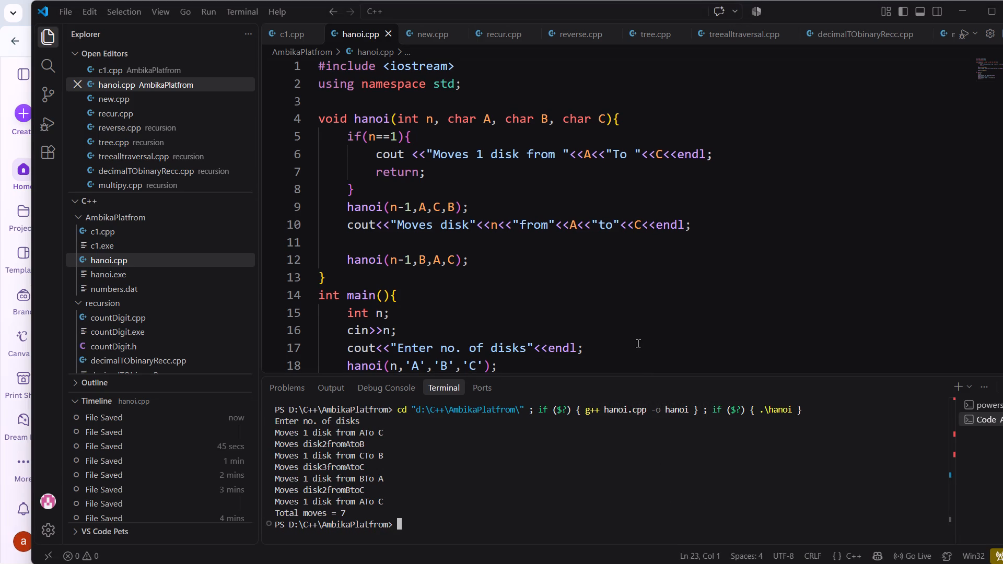